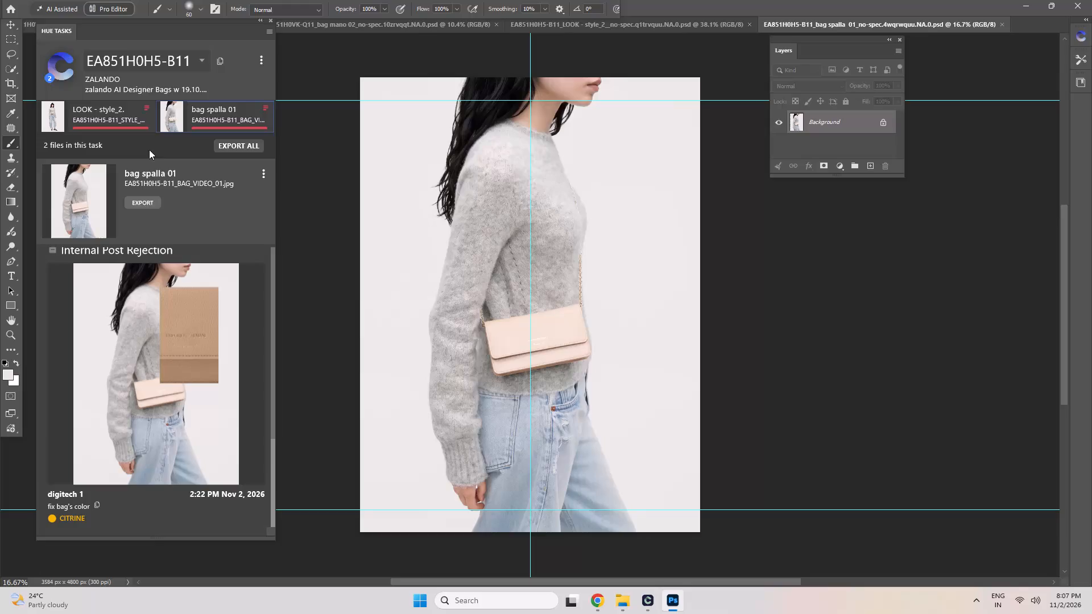
# Select the pink bag's flap and front body with the Quick Selection tool.
pyautogui.scroll(13, 512, 347)
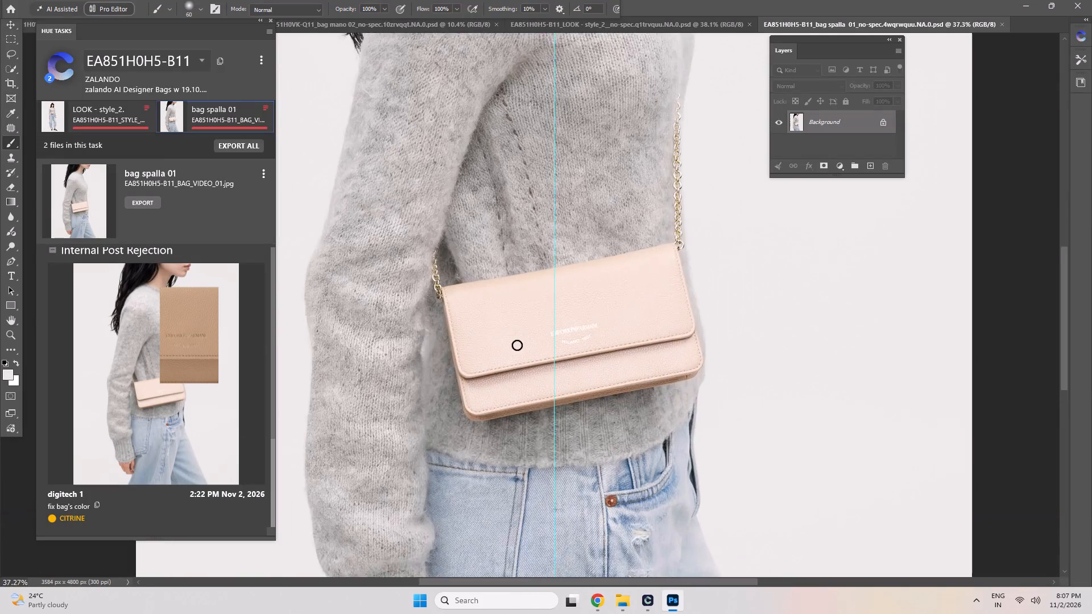
pyautogui.scroll(3, 517, 345)
pyautogui.press('w')
pyautogui.moveTo(416, 276); pyautogui.dragTo(491, 301)
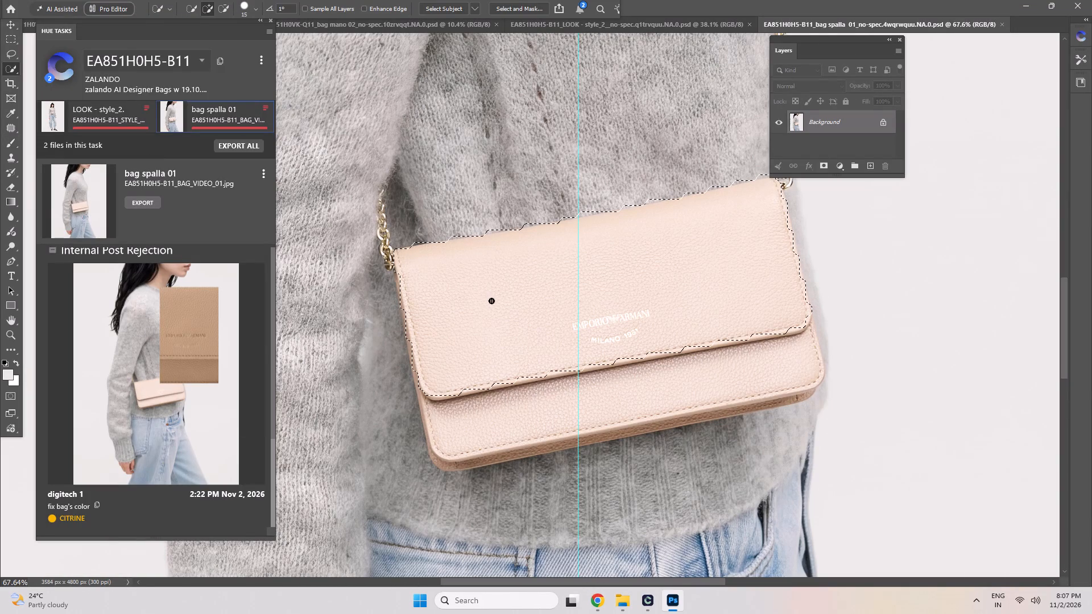
pyautogui.moveTo(491, 301); pyautogui.dragTo(501, 308)
pyautogui.scroll(-4, 494, 364)
pyautogui.scroll(6, 688, 342)
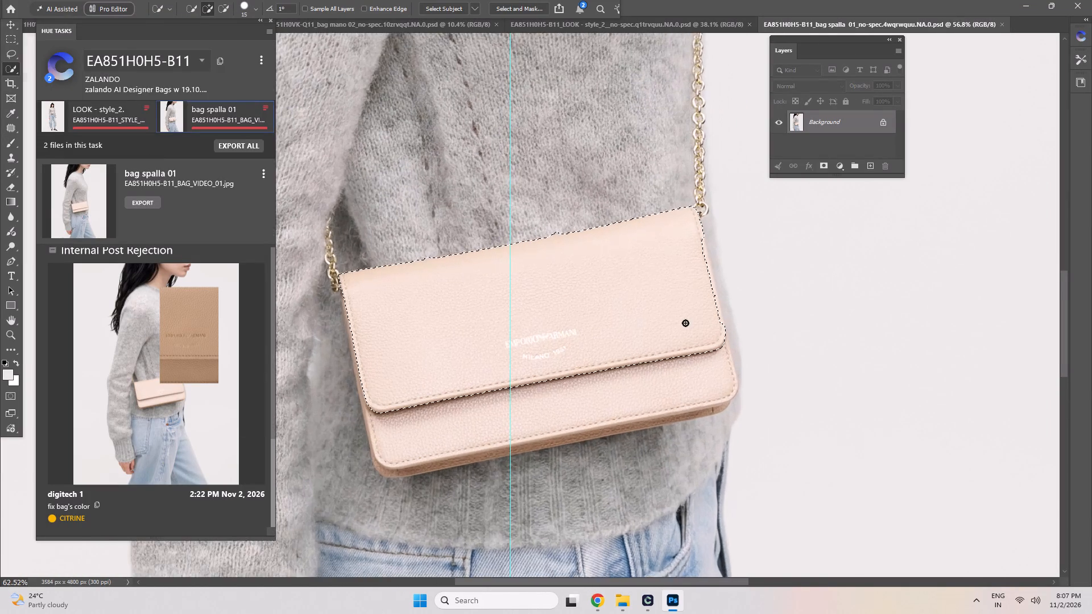
pyautogui.press('space')
pyautogui.press('space')
pyautogui.press('space')
pyautogui.press('space')
pyautogui.press('space')
pyautogui.press('space')
pyautogui.press('space')
pyautogui.press('space')
pyautogui.press('space')
pyautogui.press('space')
pyautogui.press('space')
pyautogui.press('space')
pyautogui.press('space')
pyautogui.press('space')
pyautogui.moveTo(710, 384); pyautogui.dragTo(647, 384)
pyautogui.moveTo(566, 398); pyautogui.dragTo(548, 441)
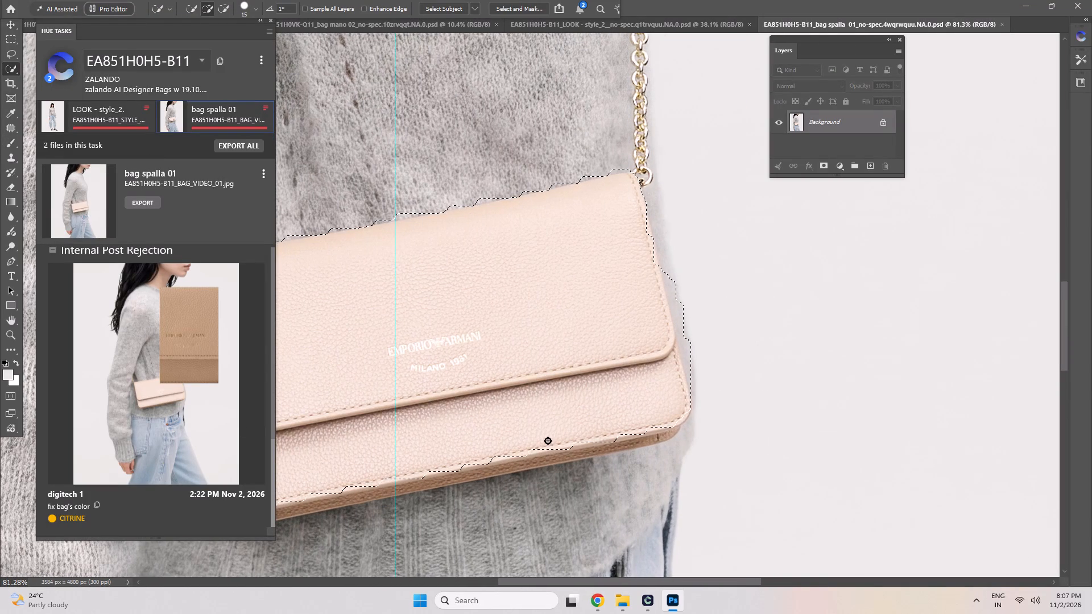
pyautogui.moveTo(548, 441); pyautogui.dragTo(487, 467)
pyautogui.click(649, 439)
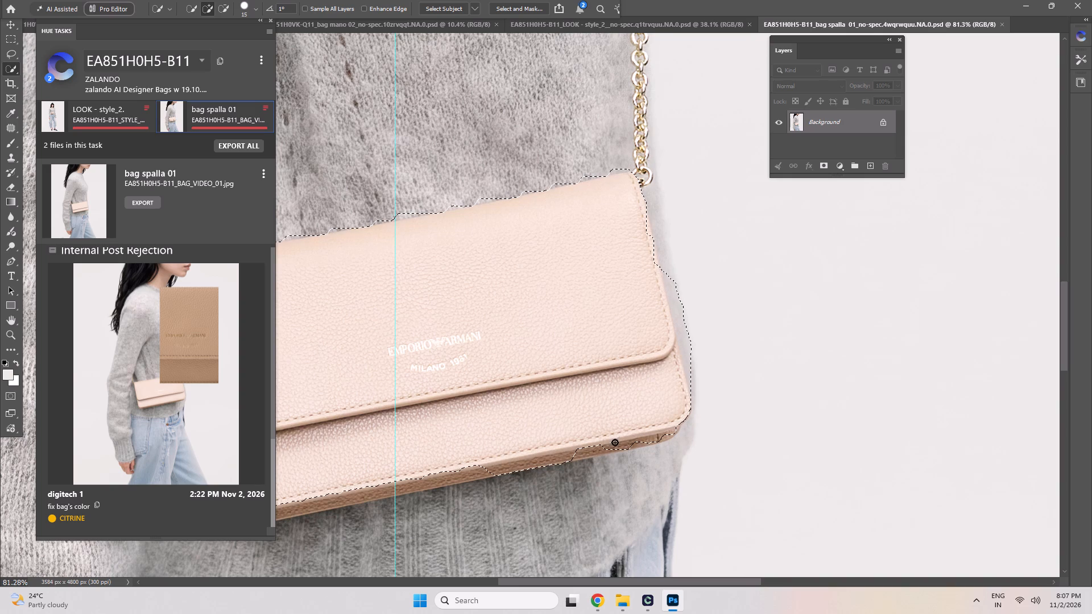
# Extend the selection along the bag's bottom edge and lower left corner, and remove the spill onto the sweater hem.
pyautogui.press('space')
pyautogui.press('space')
pyautogui.press('space')
pyautogui.press('space')
pyautogui.press('space')
pyautogui.press('space')
pyautogui.press('space')
pyautogui.press('space')
pyautogui.press('space')
pyautogui.press('space')
pyautogui.press('space')
pyautogui.press('space')
pyautogui.press('space')
pyautogui.press('space')
pyautogui.press('space')
pyautogui.press('space')
pyautogui.press('space')
pyautogui.press('space')
pyautogui.press('space')
pyautogui.scroll(-5, 555, 489)
pyautogui.moveTo(404, 466); pyautogui.dragTo(432, 459)
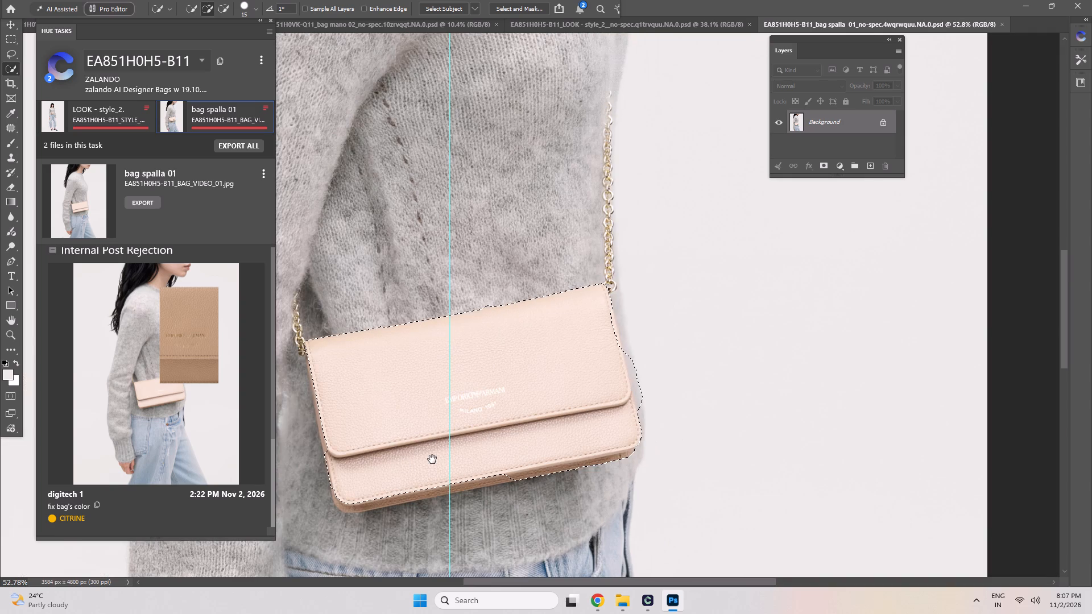
pyautogui.moveTo(432, 459); pyautogui.dragTo(560, 434)
pyautogui.moveTo(596, 455); pyautogui.dragTo(630, 452)
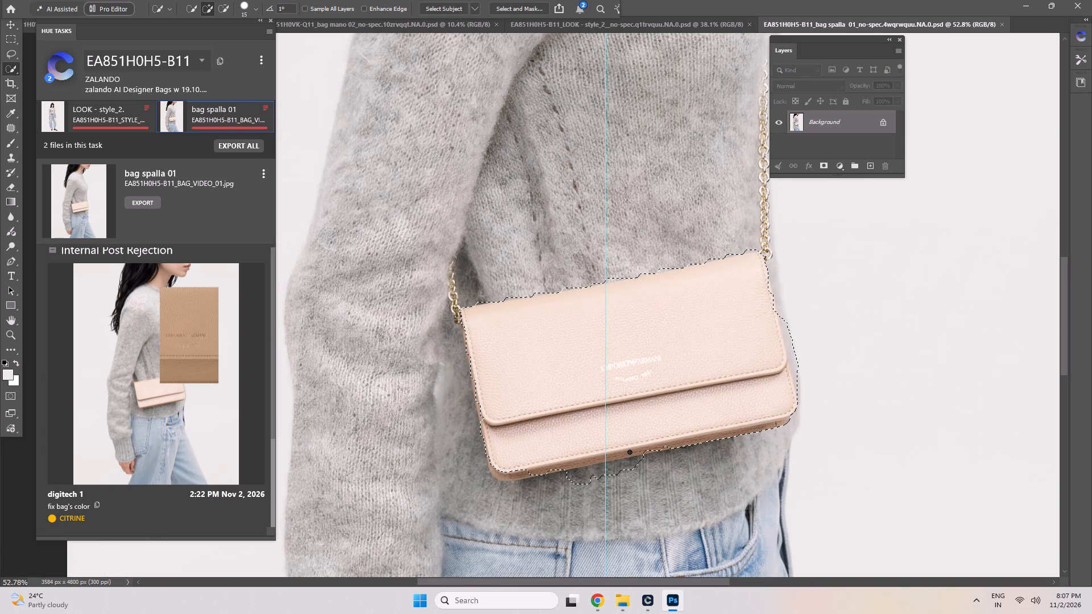
pyautogui.moveTo(630, 452); pyautogui.dragTo(649, 447)
pyautogui.moveTo(525, 469); pyautogui.dragTo(497, 467)
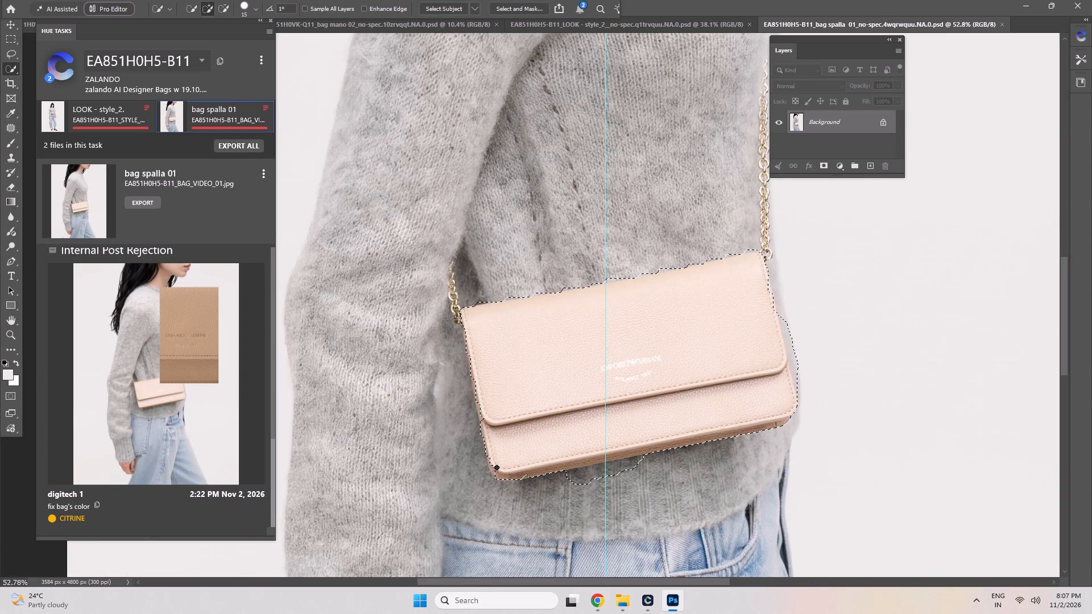
pyautogui.moveTo(497, 467); pyautogui.dragTo(488, 459)
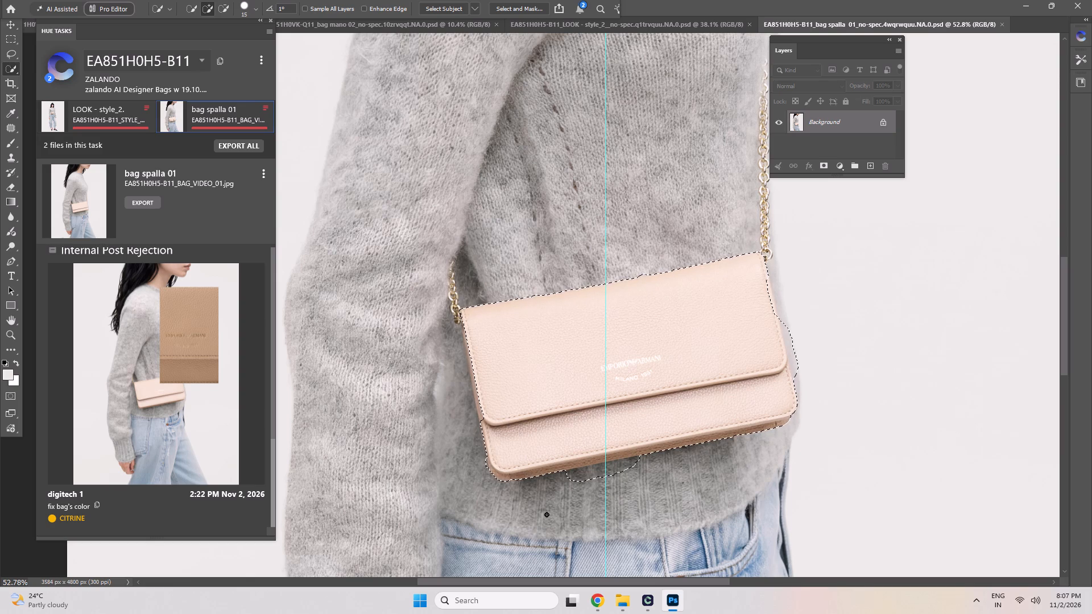
pyautogui.keyDown('alt'); pyautogui.moveTo(563, 479); pyautogui.dragTo(663, 462); pyautogui.keyUp('alt')
pyautogui.keyDown('alt'); pyautogui.moveTo(607, 464); pyautogui.dragTo(561, 478); pyautogui.keyUp('alt')
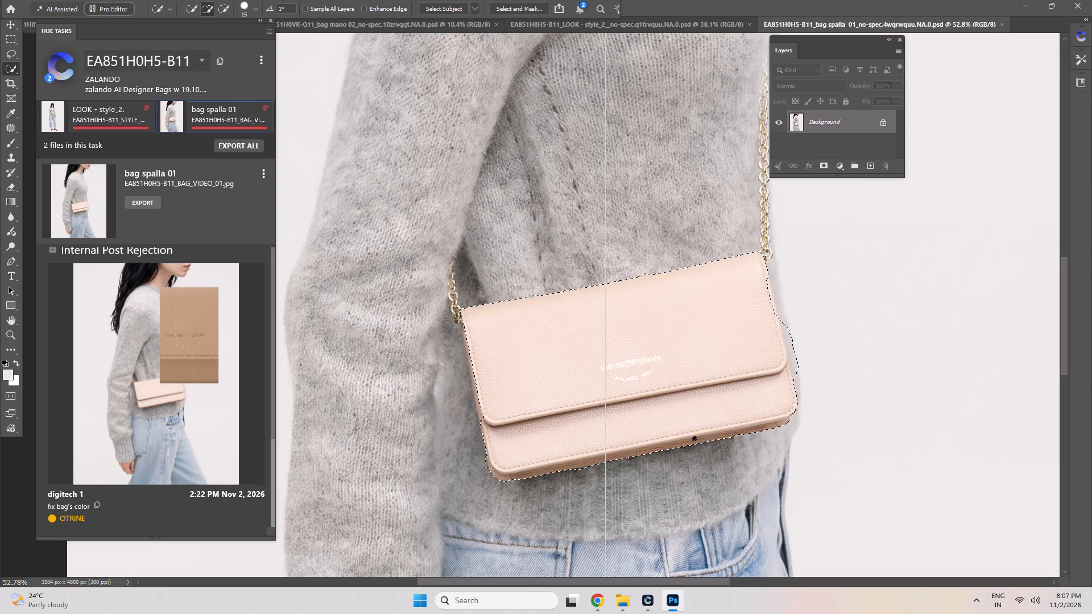
# Refine the selection along the bag's right edge, subtracting the spill onto the sweater and background and adding the missing side strip.
pyautogui.scroll(10, 770, 345)
pyautogui.press('space')
pyautogui.press('space')
pyautogui.press('space')
pyautogui.press('space')
pyautogui.press('space')
pyautogui.press('space')
pyautogui.press('space')
pyautogui.press('space')
pyautogui.press('space')
pyautogui.press('space')
pyautogui.press('space')
pyautogui.moveTo(816, 405); pyautogui.dragTo(568, 463)
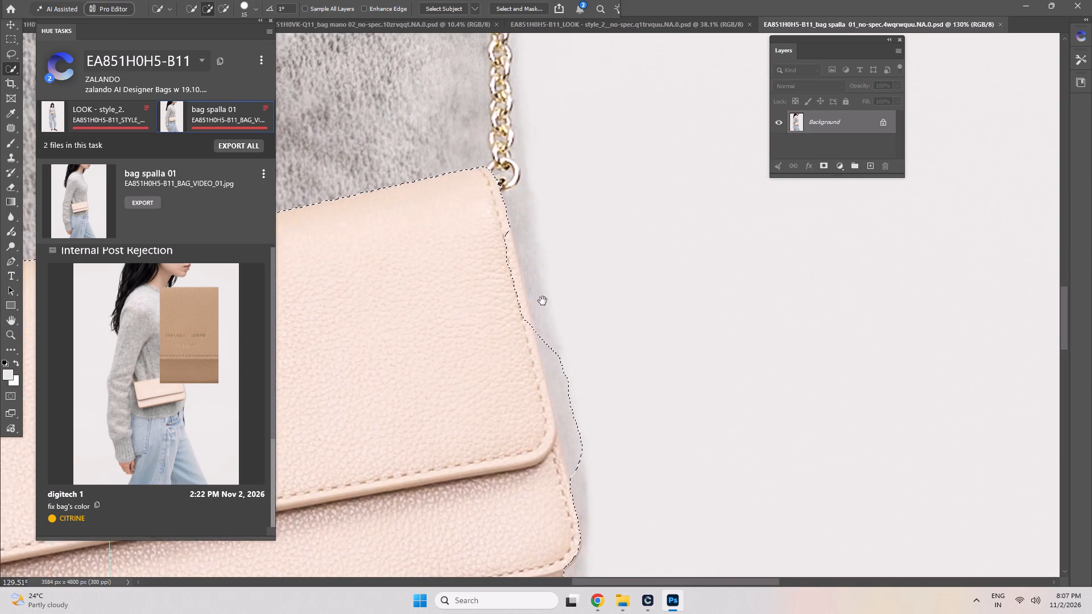
pyautogui.moveTo(505, 233); pyautogui.dragTo(523, 329)
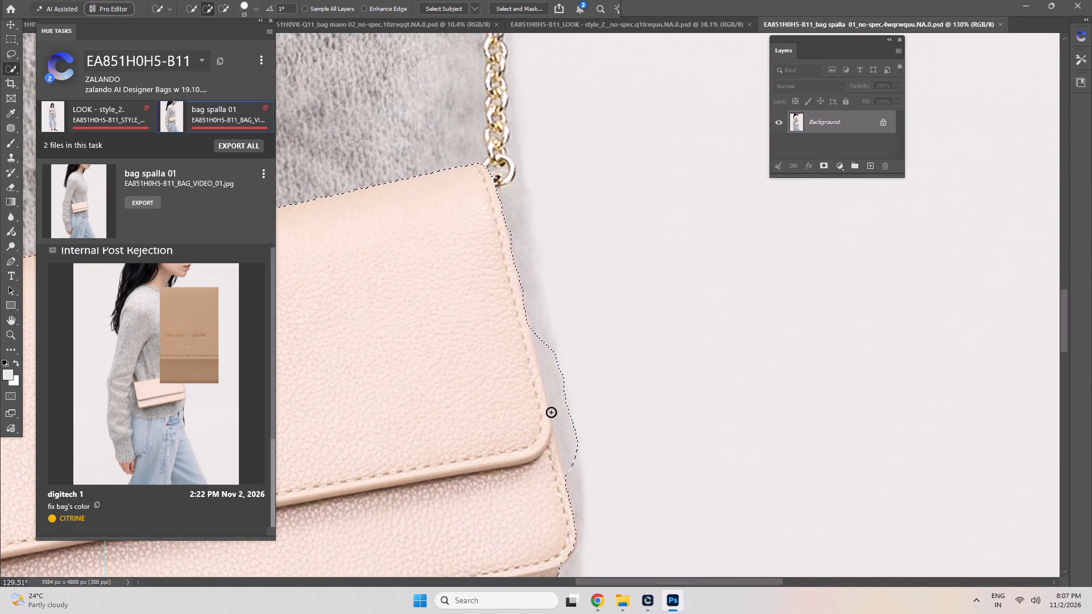
pyautogui.keyDown('alt'); pyautogui.moveTo(541, 333); pyautogui.dragTo(545, 358); pyautogui.keyUp('alt')
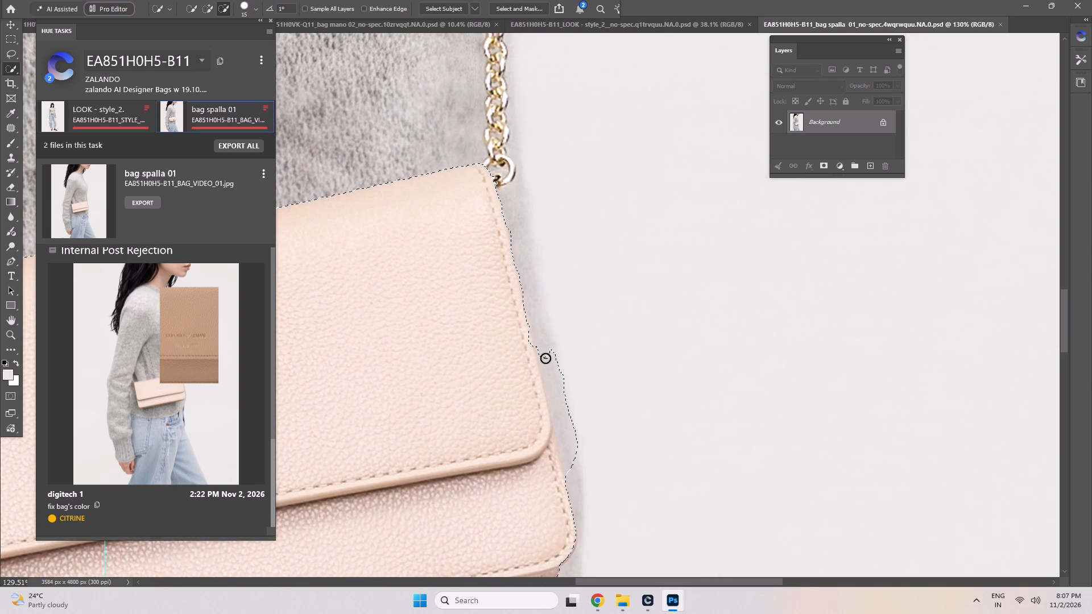
pyautogui.keyDown('alt'); pyautogui.moveTo(545, 358); pyautogui.dragTo(577, 489); pyautogui.keyUp('alt')
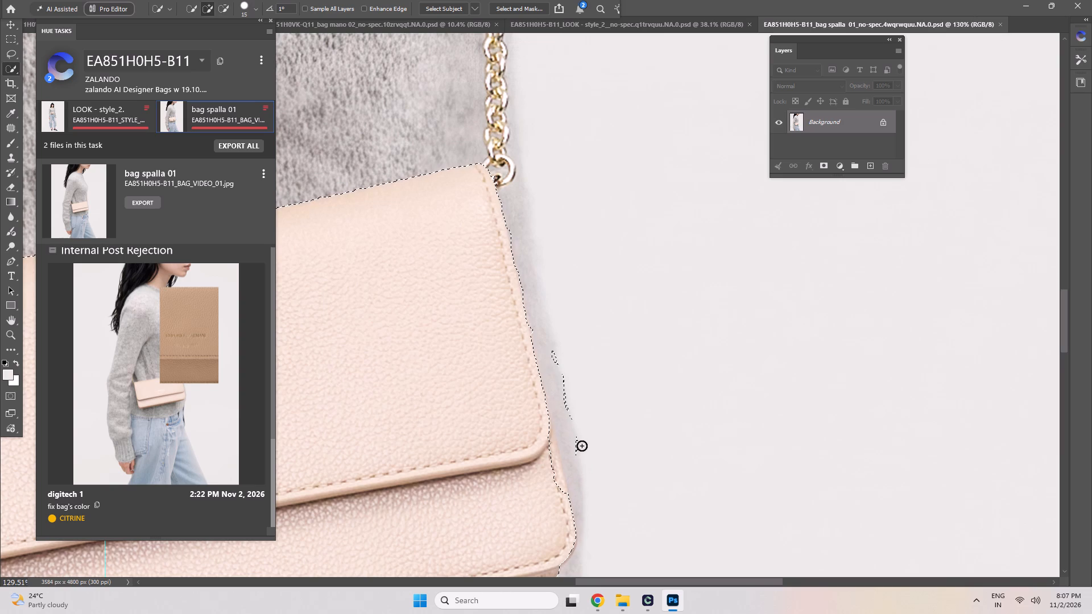
pyautogui.keyDown('alt'); pyautogui.moveTo(576, 437); pyautogui.dragTo(589, 498); pyautogui.keyUp('alt')
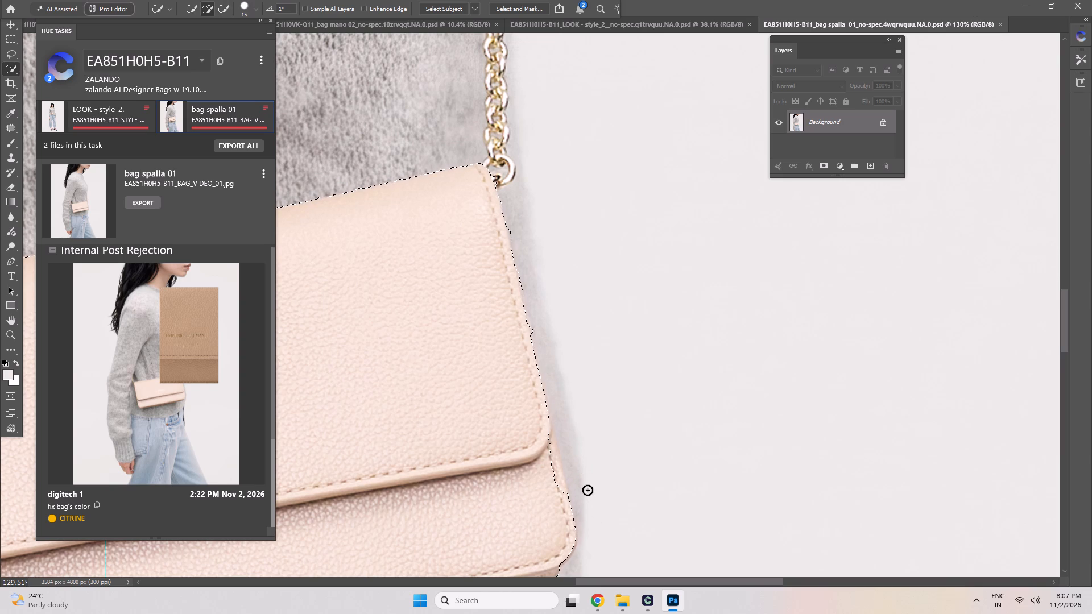
pyautogui.scroll(-1, 588, 490)
pyautogui.moveTo(551, 443); pyautogui.dragTo(562, 496)
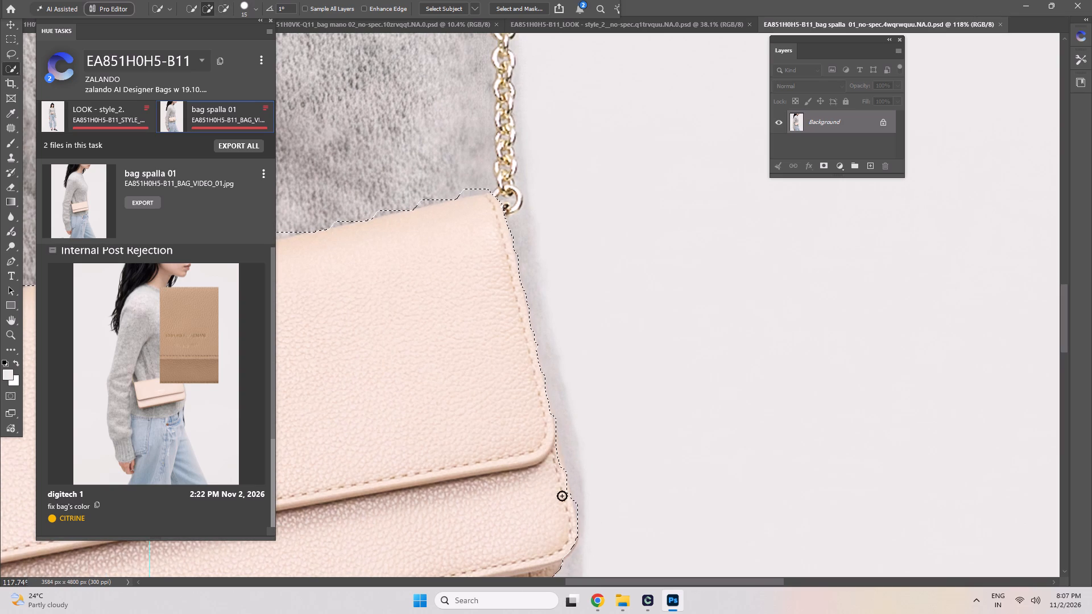
pyautogui.moveTo(562, 496); pyautogui.dragTo(562, 500)
# Refine the selection along the bag's left edge, from below the chain ring down to the flap's lower corner.
pyautogui.press('space')
pyautogui.press('space')
pyautogui.press('space')
pyautogui.press('space')
pyautogui.press('space')
pyautogui.press('space')
pyautogui.press('space')
pyautogui.press('space')
pyautogui.press('space')
pyautogui.press('space')
pyautogui.press('space')
pyautogui.press('space')
pyautogui.press('space')
pyautogui.press('space')
pyautogui.press('space')
pyautogui.press('space')
pyautogui.press('space')
pyautogui.press('space')
pyautogui.press('space')
pyautogui.press('space')
pyautogui.scroll(-11, 566, 521)
pyautogui.moveTo(475, 486); pyautogui.dragTo(593, 436)
pyautogui.scroll(8, 407, 463)
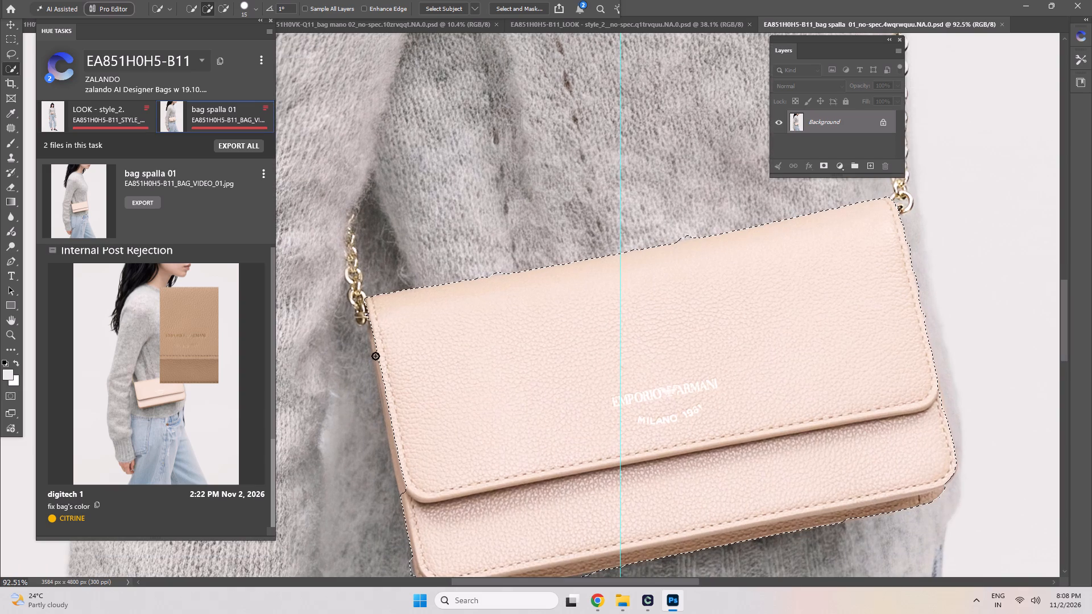
pyautogui.moveTo(374, 335); pyautogui.dragTo(377, 355)
pyautogui.moveTo(382, 366); pyautogui.dragTo(403, 420)
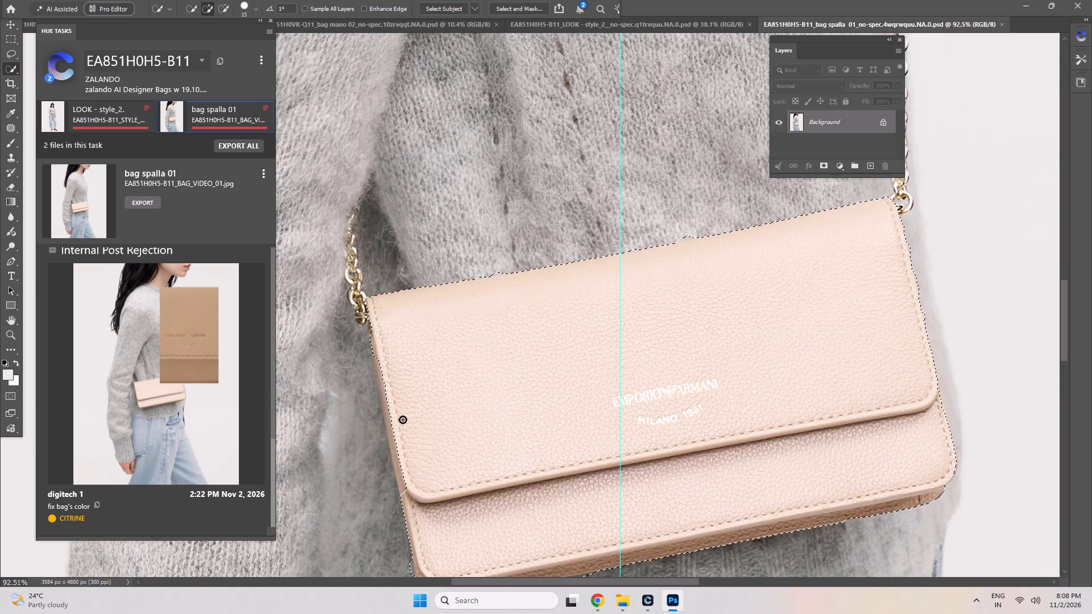
pyautogui.moveTo(403, 420); pyautogui.dragTo(407, 487)
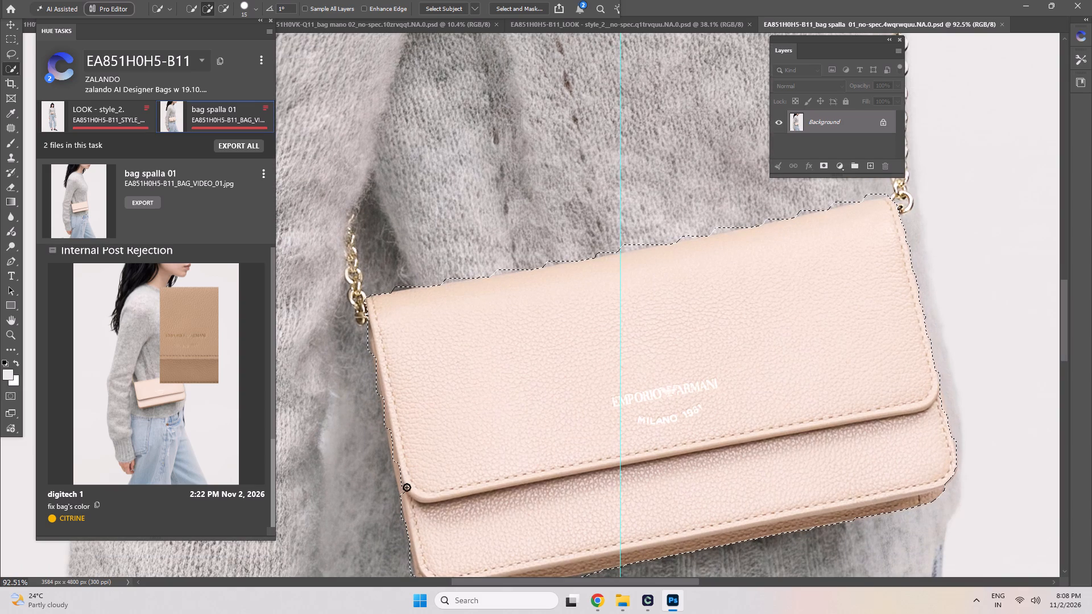
pyautogui.moveTo(407, 487); pyautogui.dragTo(403, 492)
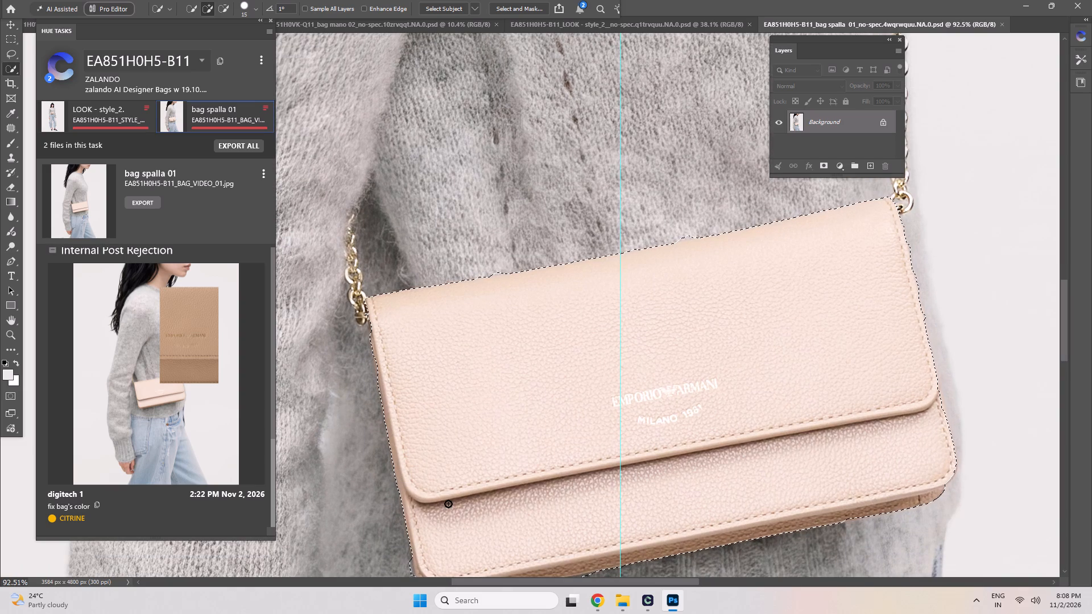
pyautogui.moveTo(382, 373); pyautogui.dragTo(379, 360)
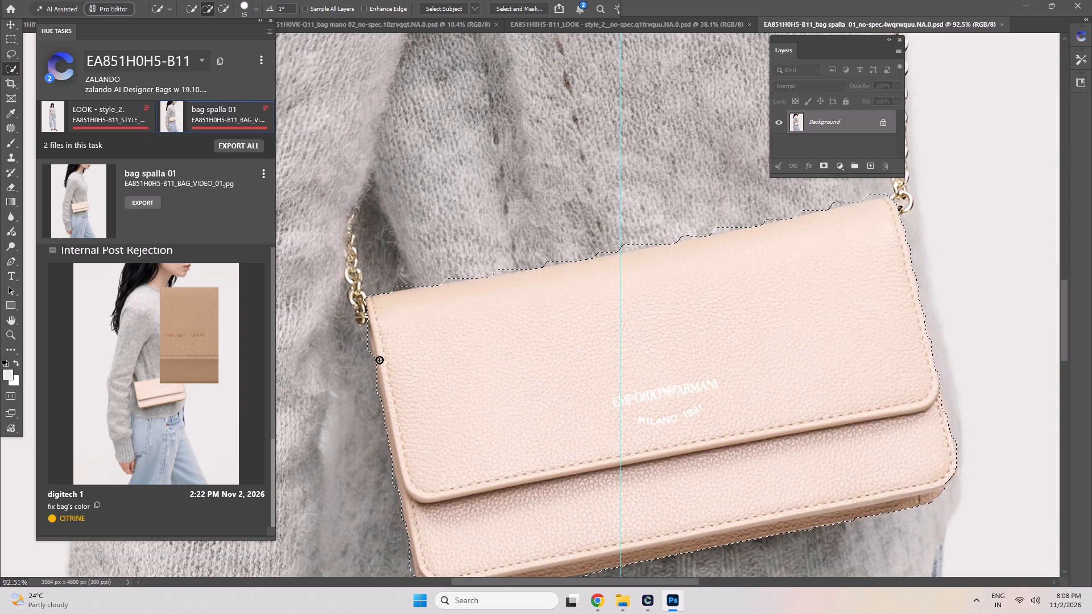
pyautogui.moveTo(379, 360); pyautogui.dragTo(378, 366)
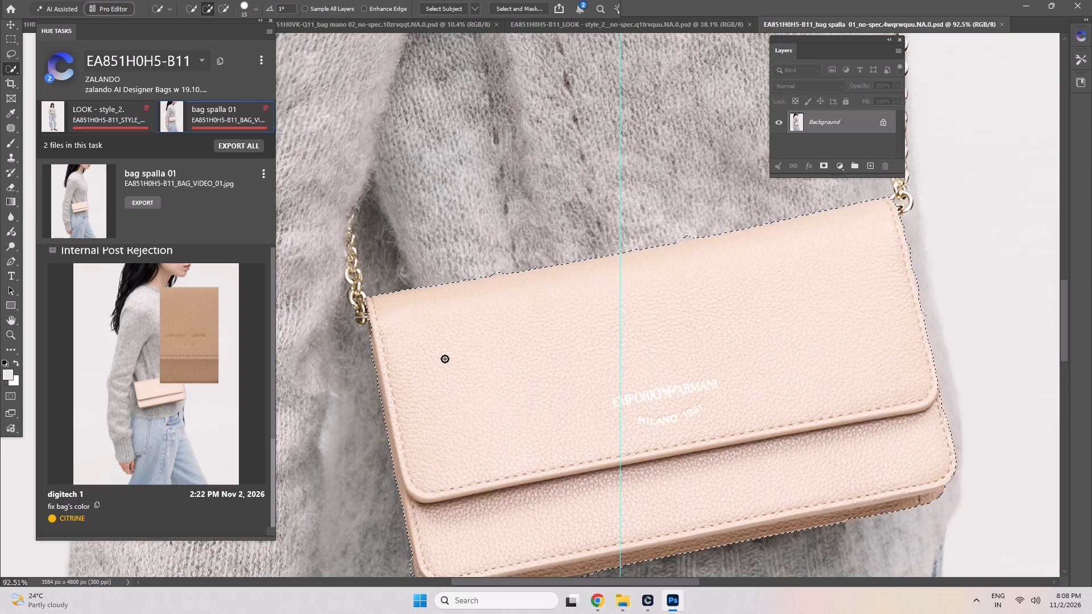
# Darken the selected bag with Curves, moving an RGB curve point to input 175, output 79.
pyautogui.scroll(-9, 446, 356)
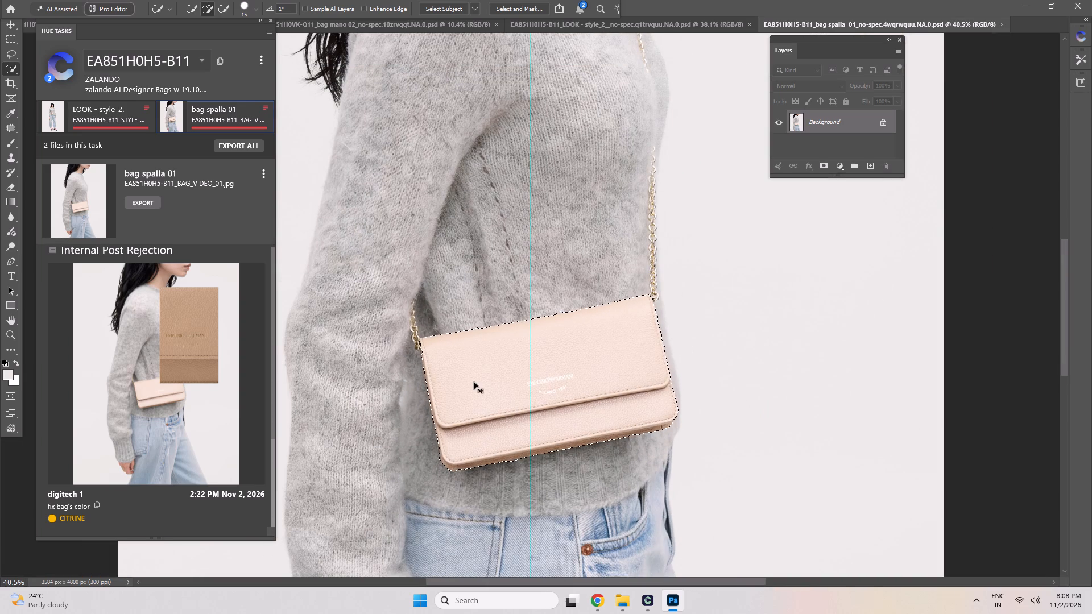
pyautogui.hotkey('ctrl', 'm')
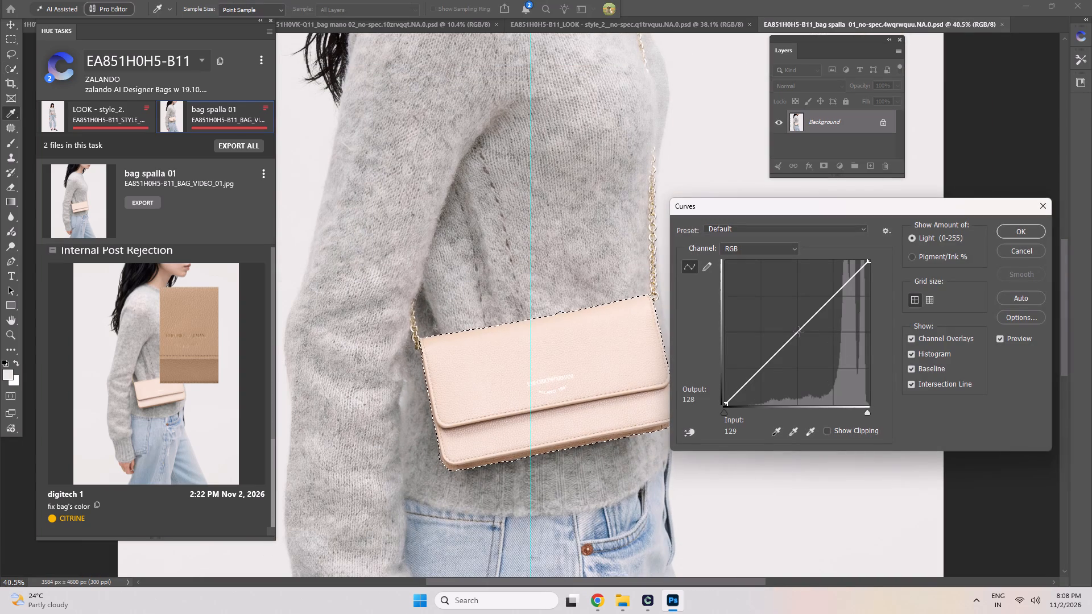
pyautogui.moveTo(798, 331); pyautogui.dragTo(808, 342)
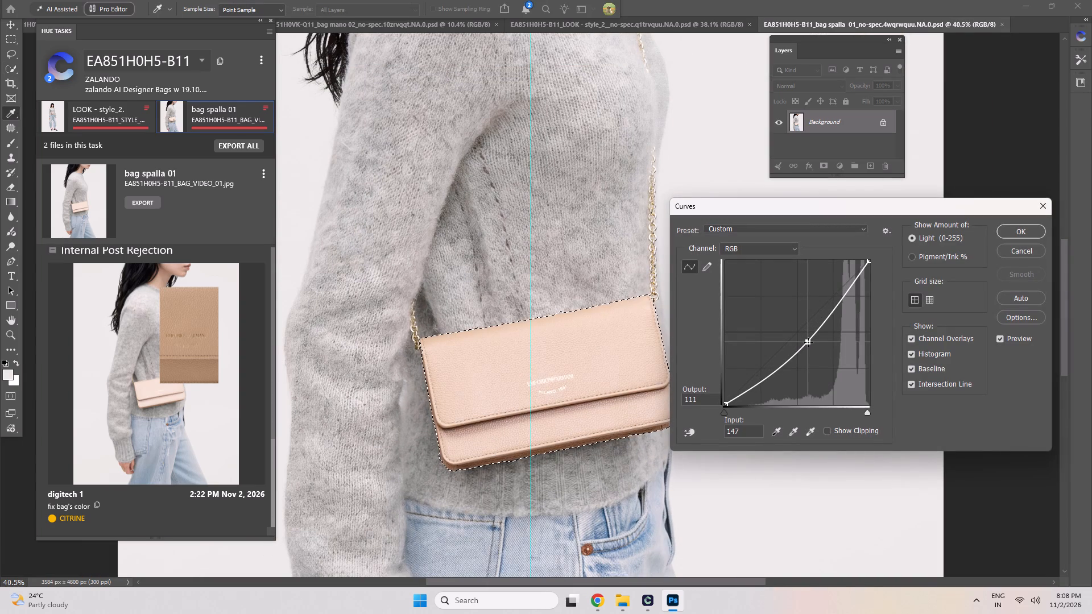
pyautogui.moveTo(808, 342); pyautogui.dragTo(822, 367)
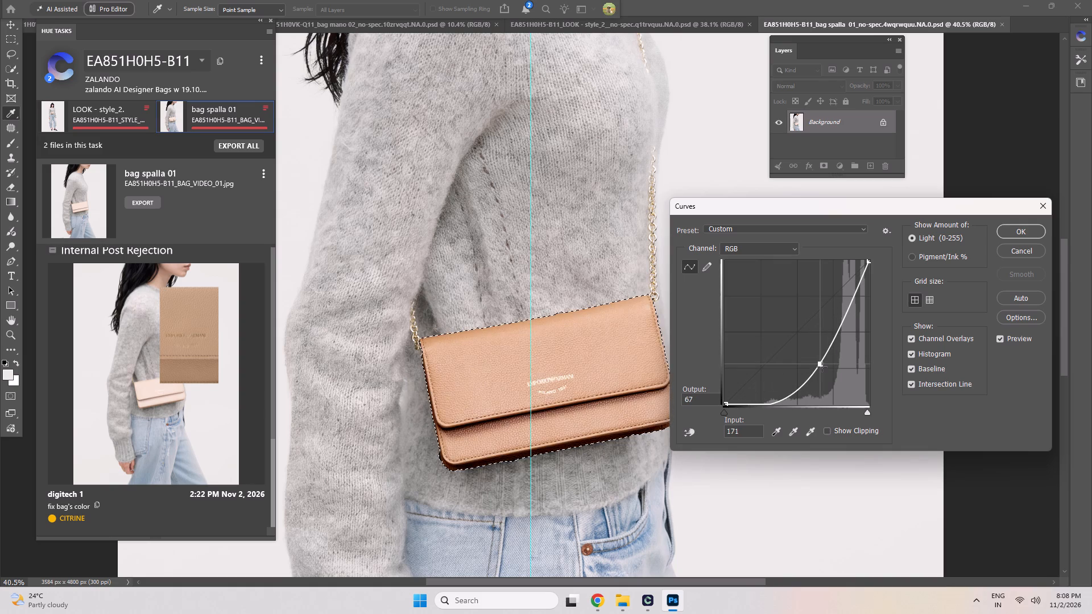
pyautogui.moveTo(822, 367); pyautogui.dragTo(814, 347)
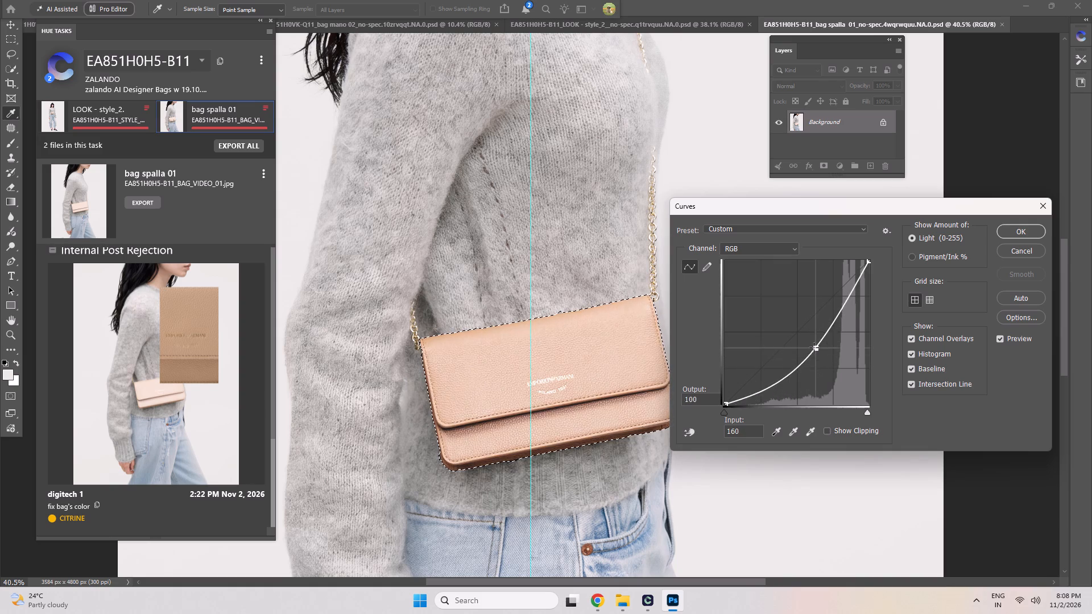
pyautogui.moveTo(814, 347); pyautogui.dragTo(824, 360)
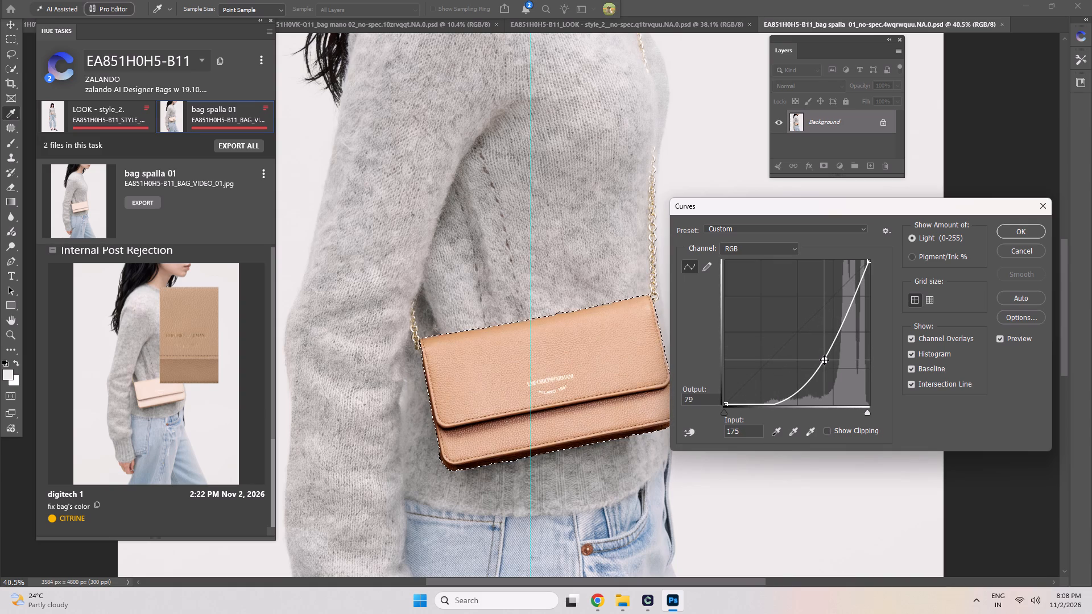
pyautogui.press('Return')
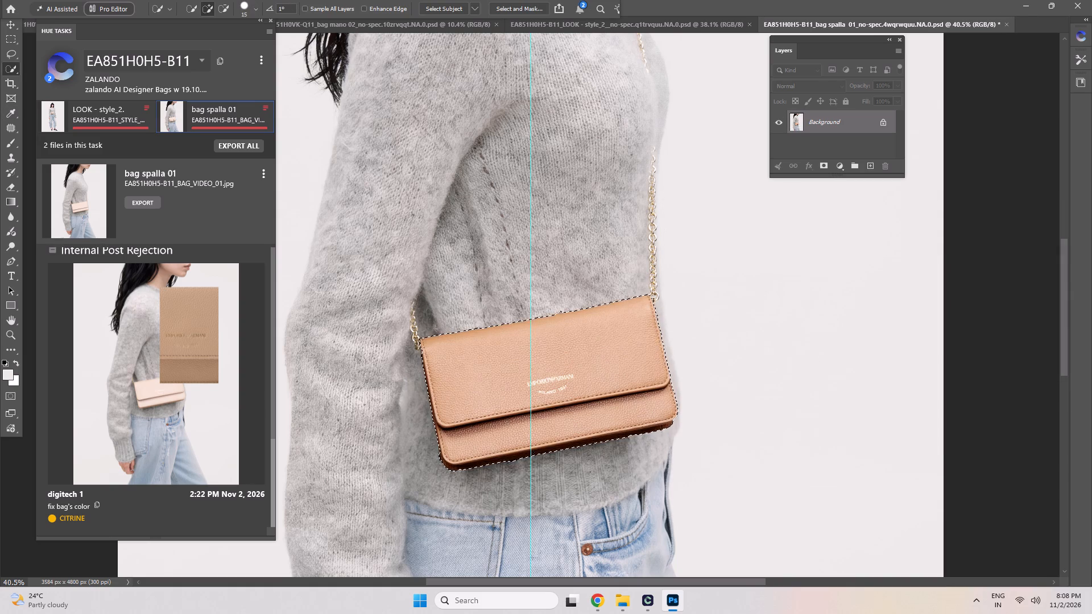
# Open Color Balance for the selected bag and set the midtones' Cyan to Red value to -9.
pyautogui.hotkey('ctrl', 'b')
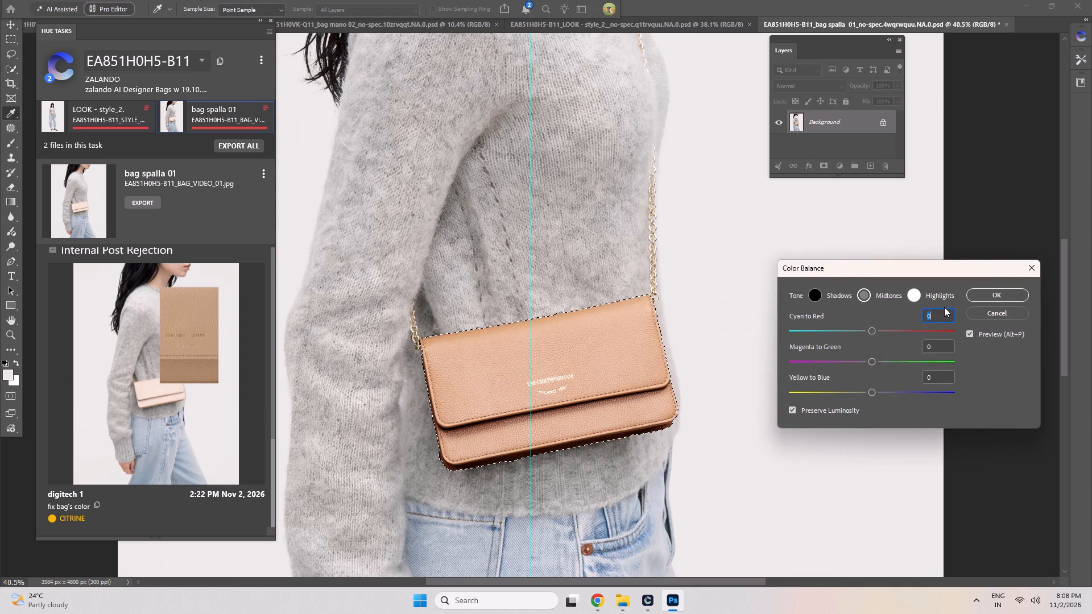
pyautogui.press('Down')
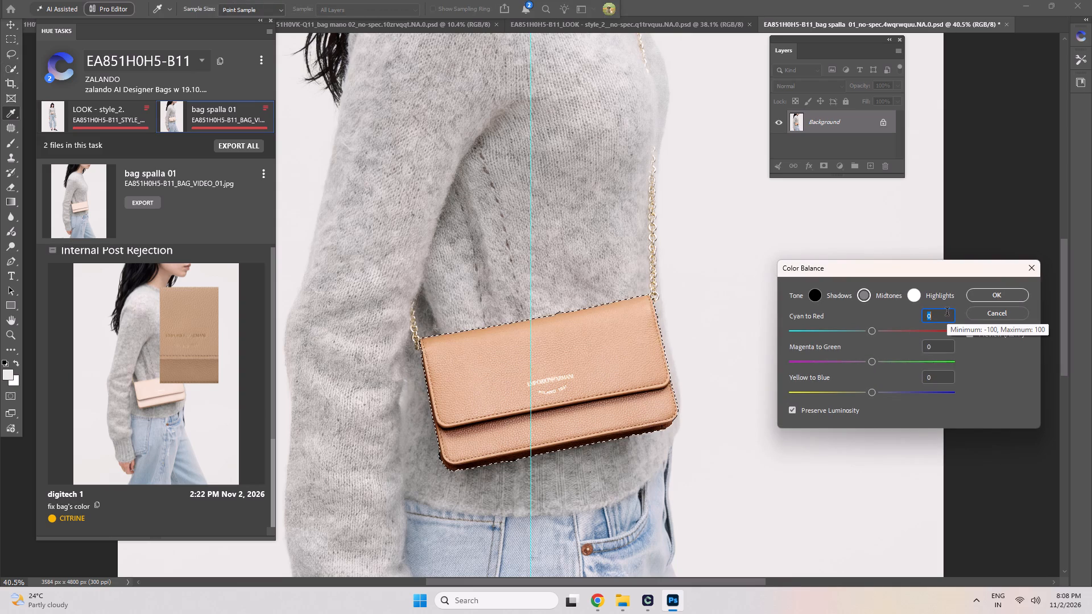
pyautogui.press('Down')
pyautogui.press('Down')
pyautogui.press('Down')
pyautogui.press('Down')
pyautogui.press('Down')
pyautogui.press('Down')
pyautogui.press('Down')
pyautogui.press('Down')
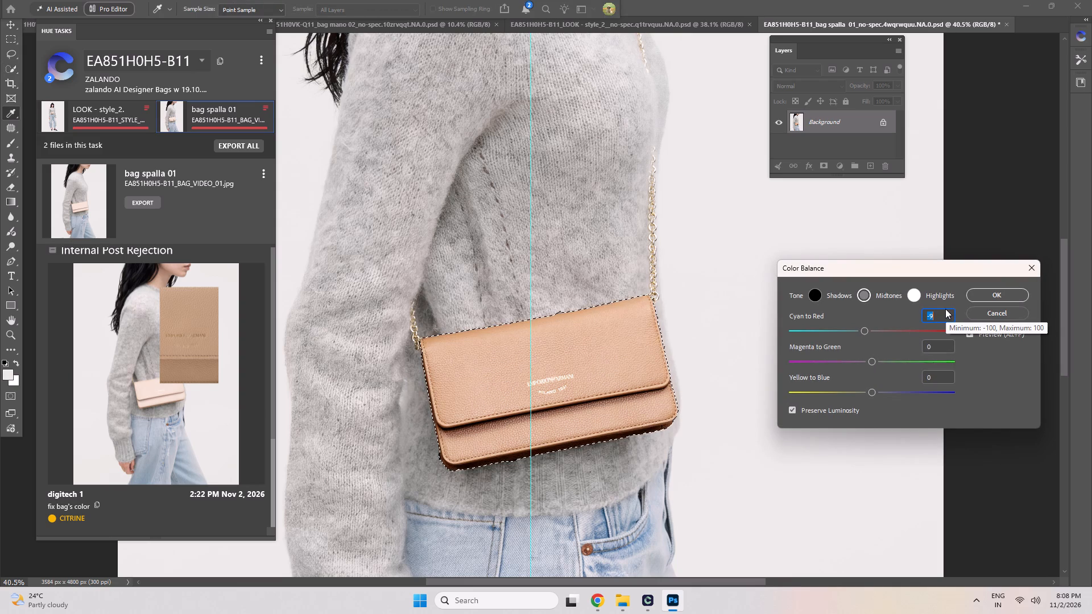
pyautogui.press('Down')
pyautogui.press('Down')
pyautogui.press('Up')
pyautogui.press('Up')
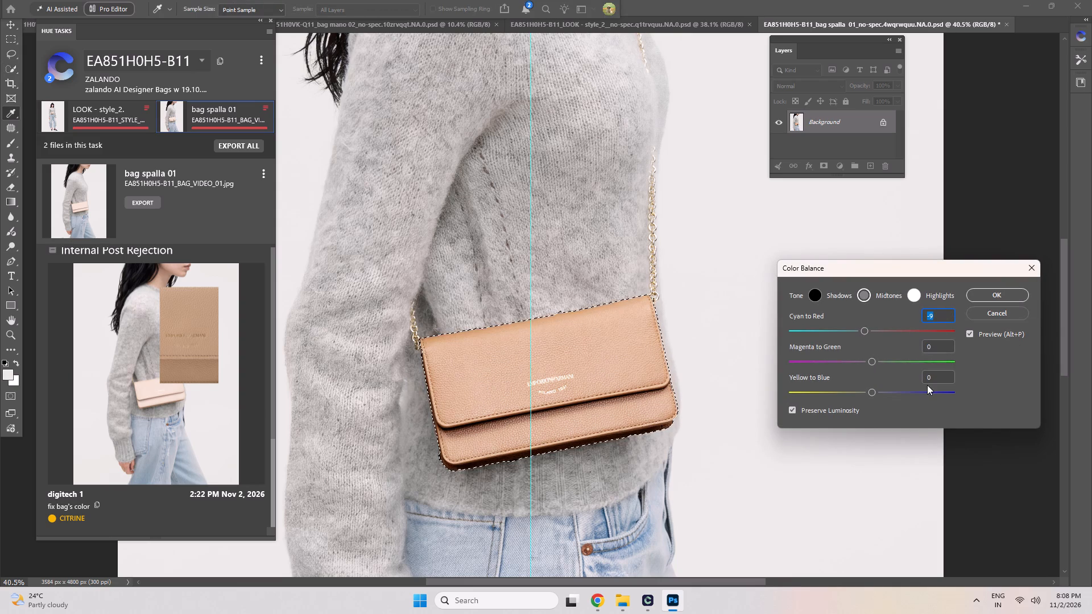
# Set the midtones' Yellow to Blue value to -13 for the selected bag.
pyautogui.click(946, 377)
pyautogui.press('Down')
pyautogui.press('Down')
pyautogui.press('Down')
pyautogui.press('Down')
pyautogui.press('Down')
pyautogui.press('Down')
pyautogui.press('Down')
pyautogui.press('Down')
pyautogui.press('Down')
pyautogui.press('Down')
pyautogui.press('Down')
pyautogui.press('Down')
pyautogui.press('Down')
pyautogui.press('Down')
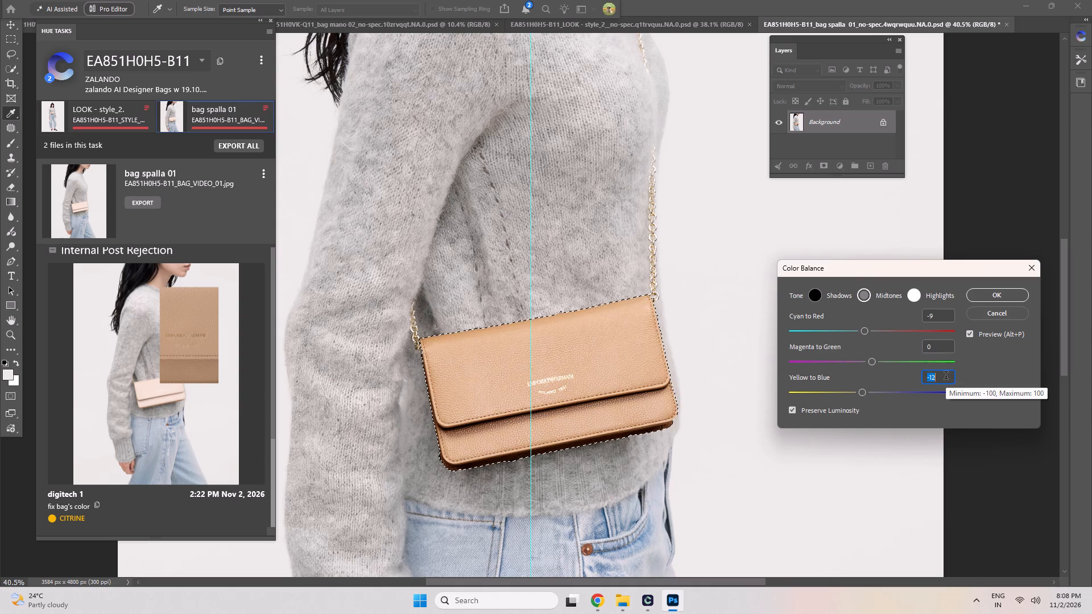
pyautogui.press('Down')
pyautogui.press('Down')
pyautogui.press('Down')
pyautogui.press('Down')
pyautogui.press('Down')
pyautogui.press('Up')
pyautogui.press('Up')
pyautogui.press('Up')
pyautogui.press('Up')
# Set the midtones' Cyan to Red value to +10 to warm the selected bag.
pyautogui.click(937, 321)
pyautogui.press('Up')
pyautogui.press('Up')
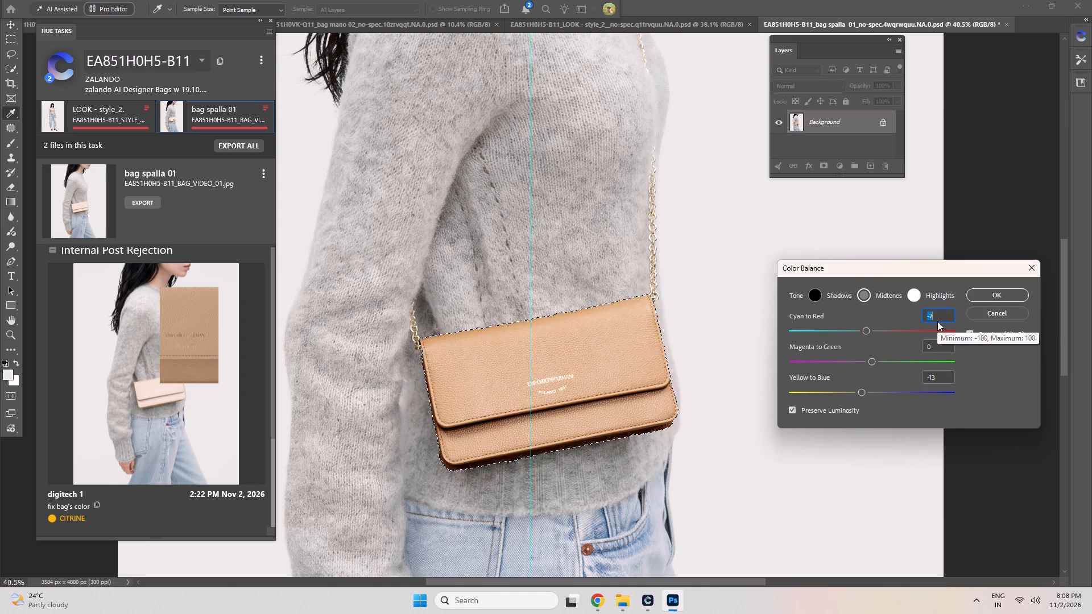
pyautogui.press('Up')
pyautogui.press('Up')
pyautogui.press('Up')
pyautogui.press('Up')
pyautogui.press('Up')
pyautogui.press('Up')
pyautogui.press('Up')
pyautogui.press('Up')
pyautogui.press('Up')
pyautogui.press('Up')
pyautogui.press('Up')
pyautogui.press('Up')
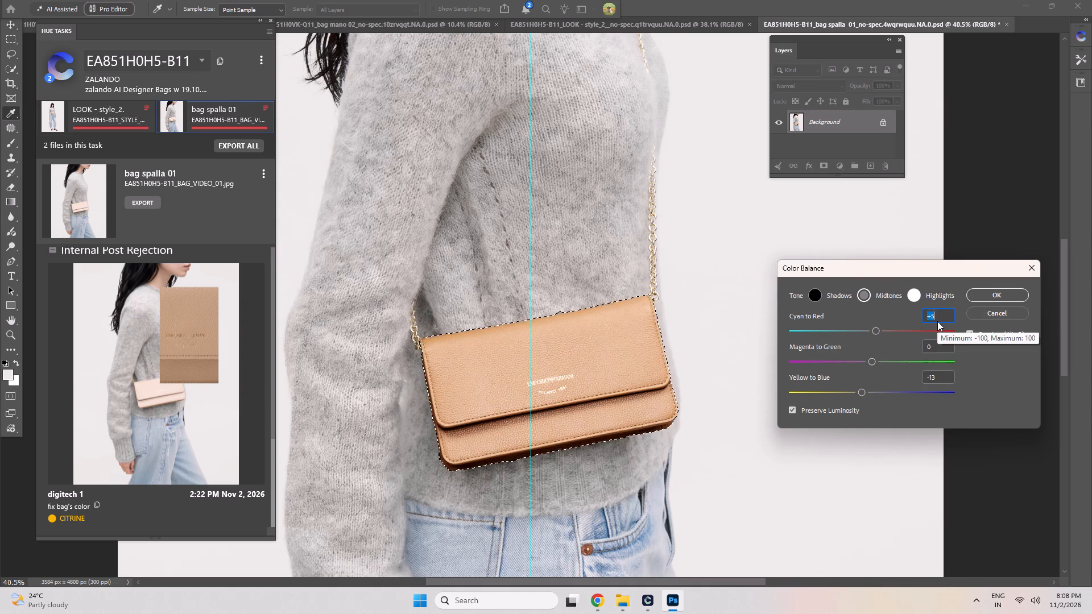
pyautogui.press('Up')
pyautogui.press('Up')
pyautogui.press('Up')
pyautogui.press('Up')
pyautogui.press('Up')
pyautogui.press('Up')
pyautogui.press('Up')
pyautogui.press('Down')
pyautogui.press('Down')
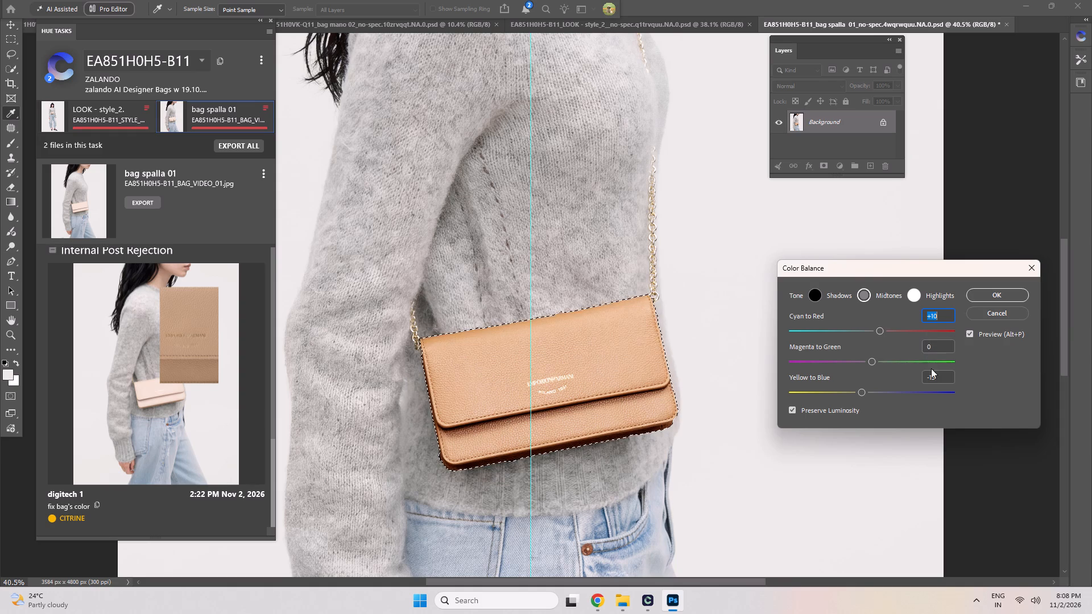
# Set the midtones' Yellow to Blue value to -18 and apply the Color Balance adjustment.
pyautogui.click(941, 379)
pyautogui.press('Down')
pyautogui.press('Down')
pyautogui.press('Down')
pyautogui.press('Down')
pyautogui.press('Down')
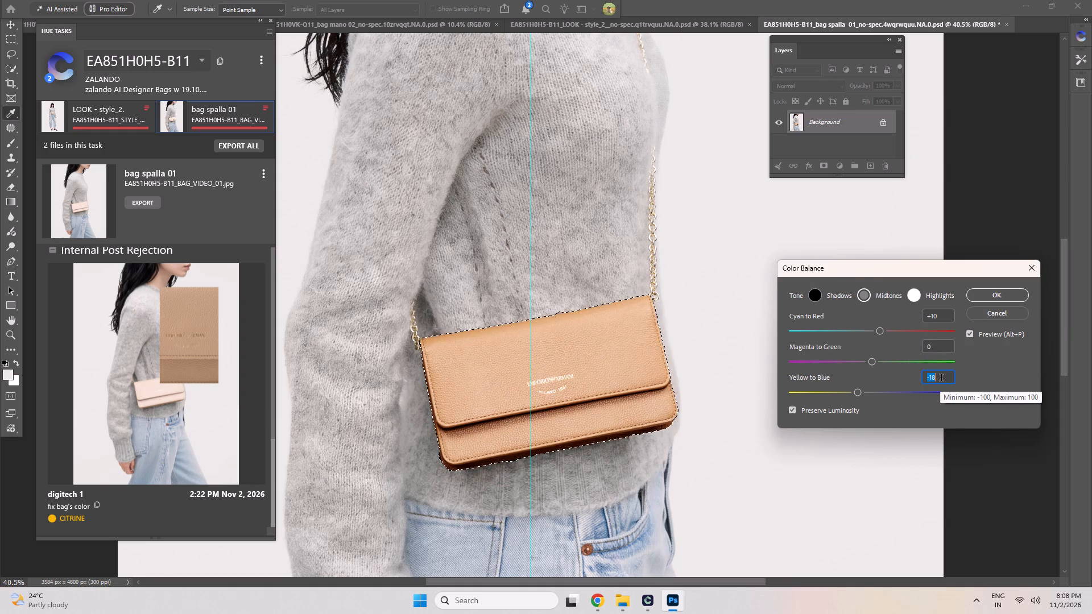
pyautogui.press('Return')
# Slightly brighten the bag with Curves, placing an RGB point at input 121, output 132, and deselect it.
pyautogui.hotkey('ctrl', 'm')
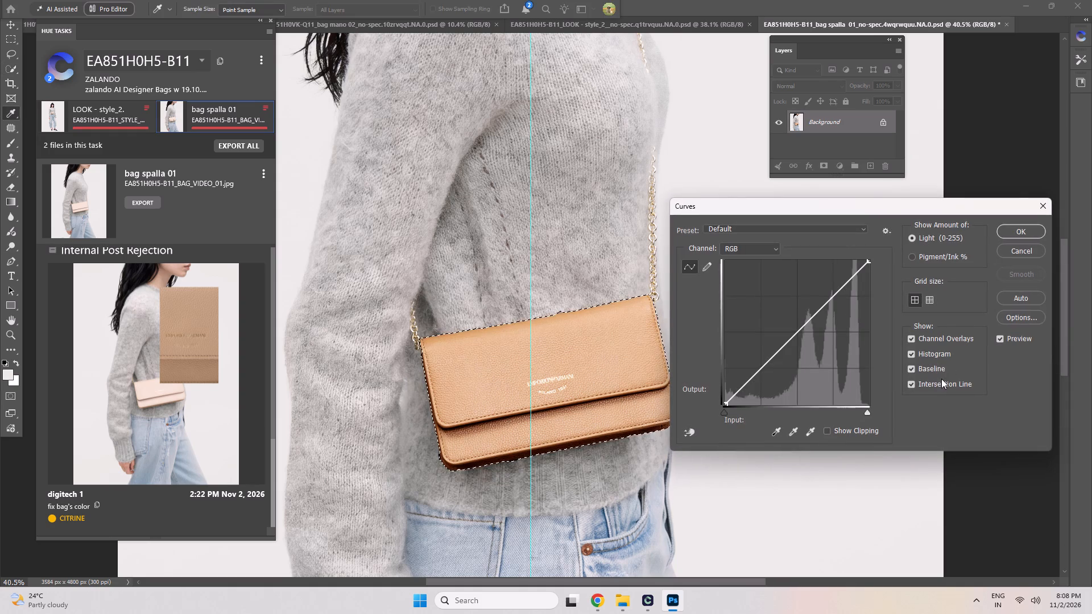
pyautogui.click(796, 333)
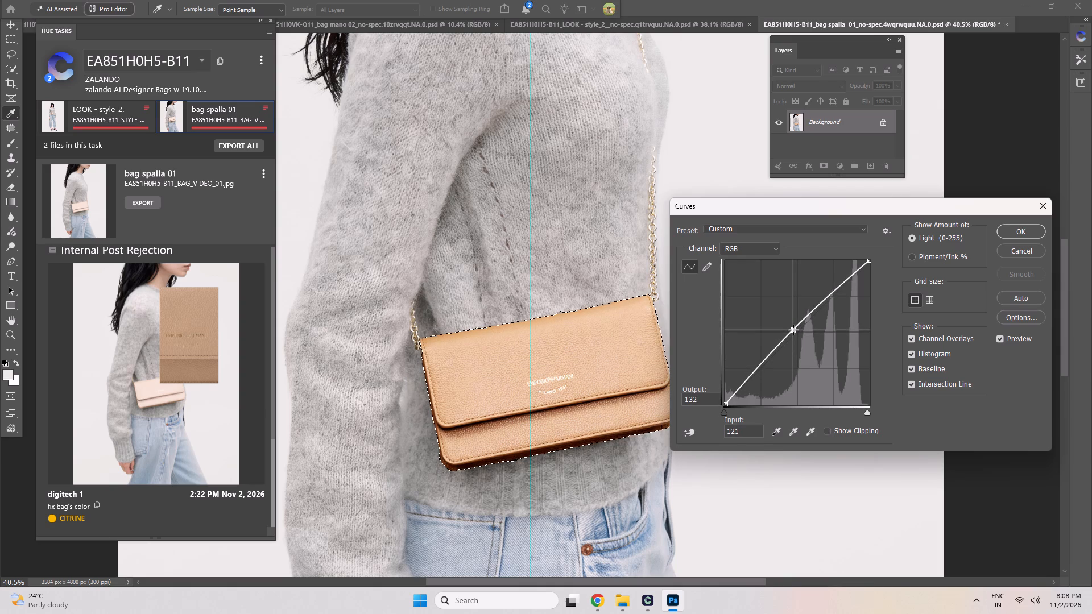
pyautogui.press('Return')
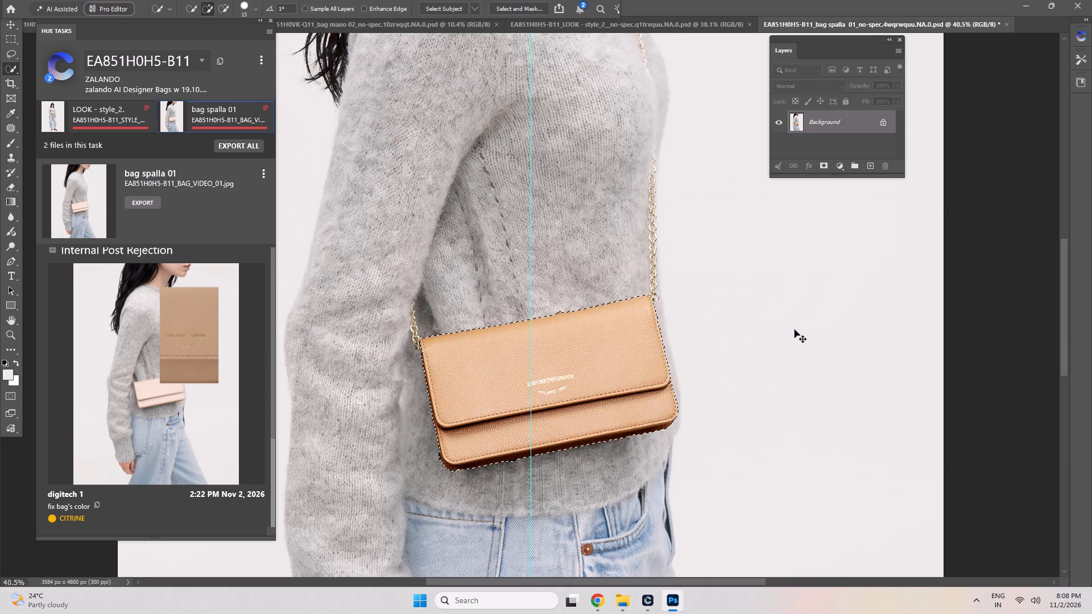
pyautogui.hotkey('ctrl', 'd')
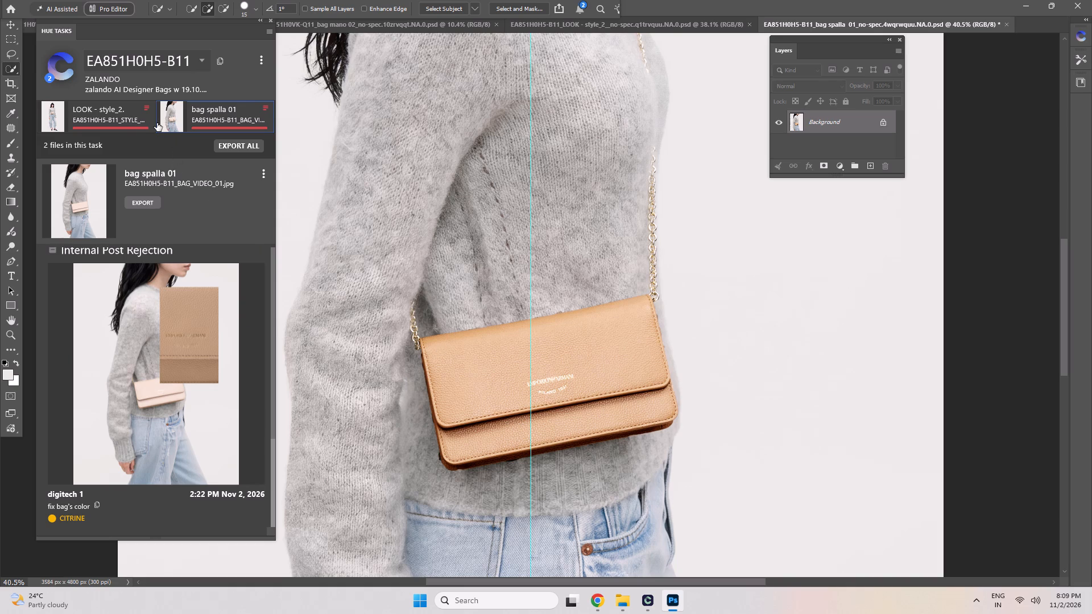
# In the LOOK - style_2 image, select the whole bag with Quick Selection, including its flap, front, underside and side strip.
pyautogui.click(120, 130)
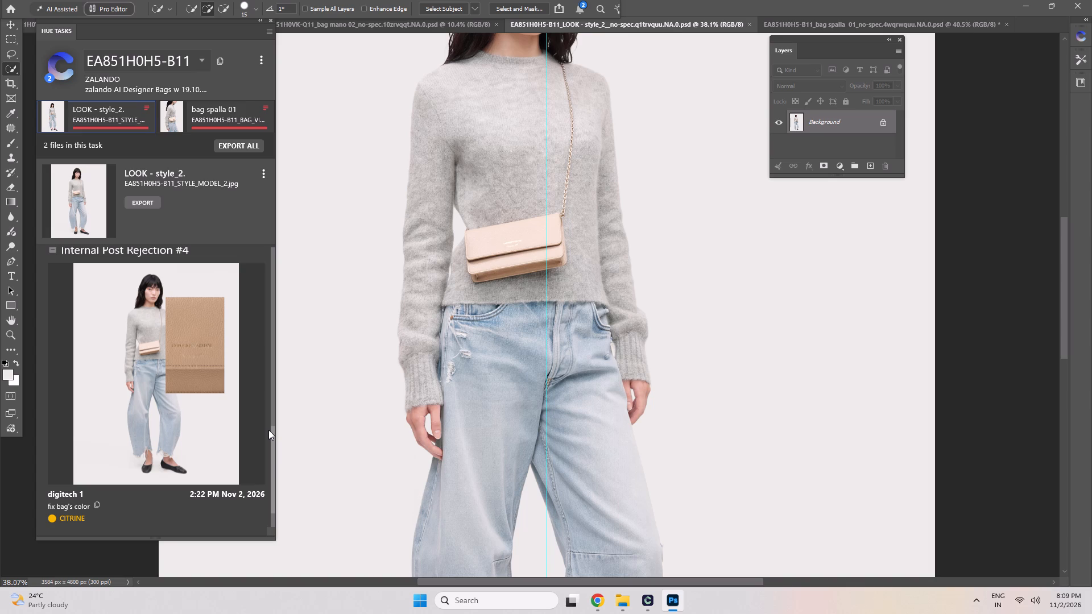
pyautogui.scroll(4, 507, 227)
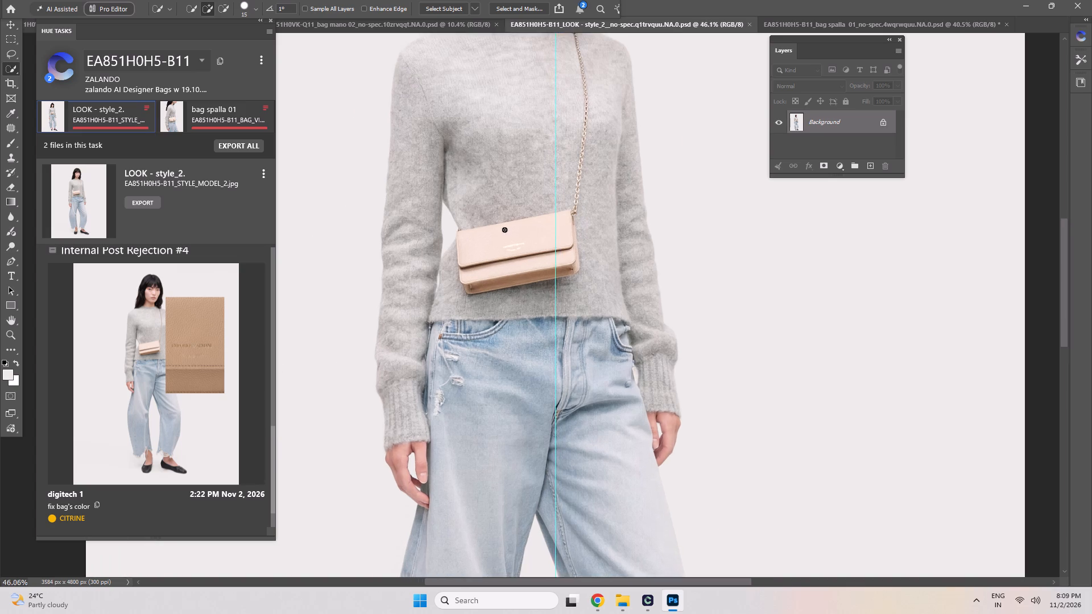
pyautogui.scroll(10, 504, 230)
pyautogui.moveTo(411, 224); pyautogui.dragTo(441, 250)
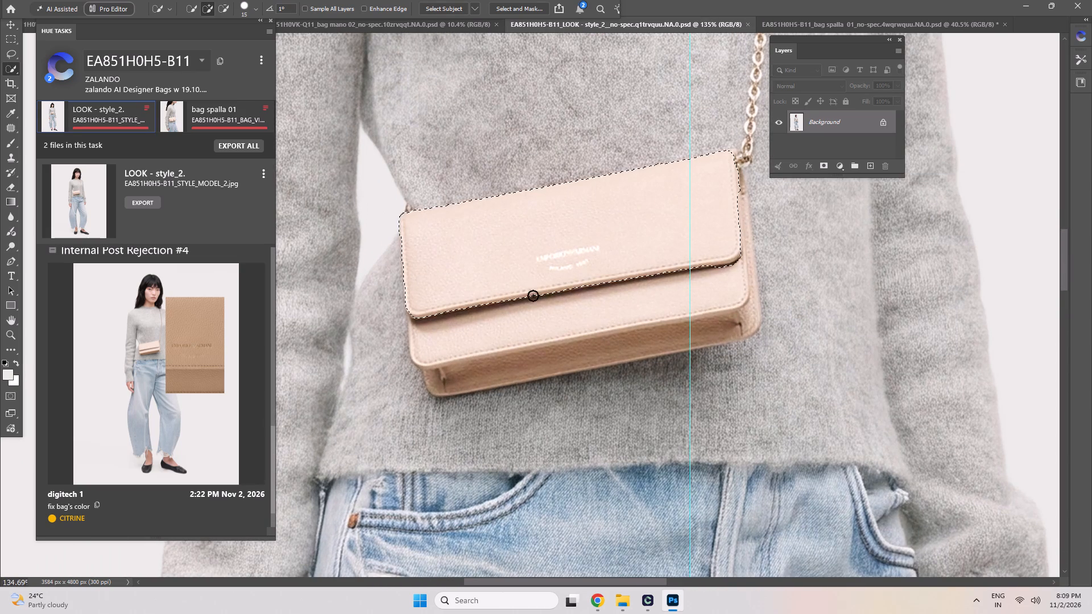
pyautogui.moveTo(717, 252); pyautogui.dragTo(667, 339)
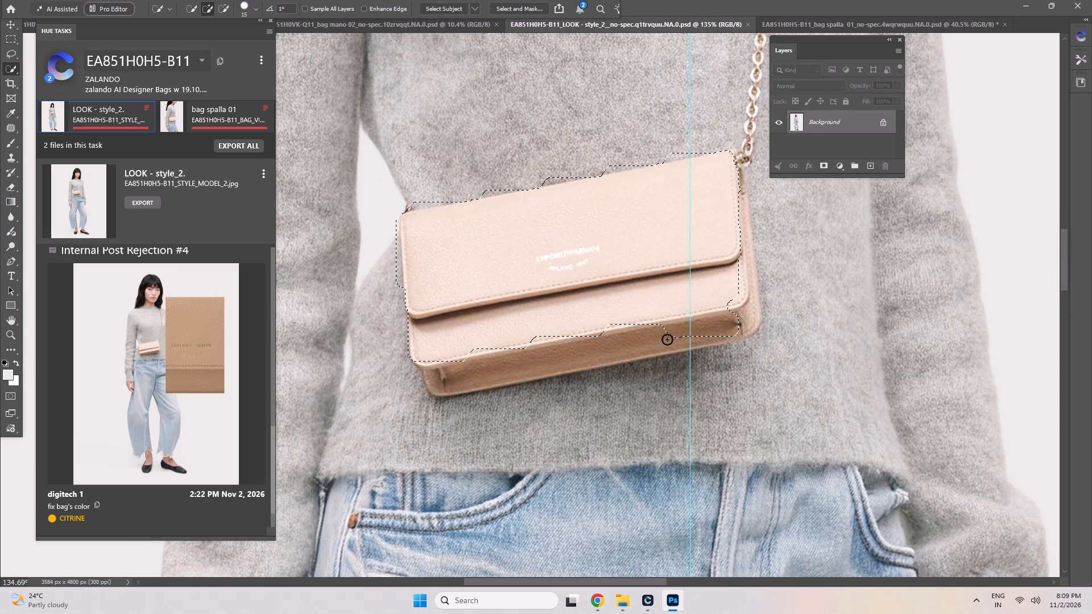
pyautogui.moveTo(667, 339); pyautogui.dragTo(433, 387)
pyautogui.moveTo(742, 317); pyautogui.dragTo(747, 318)
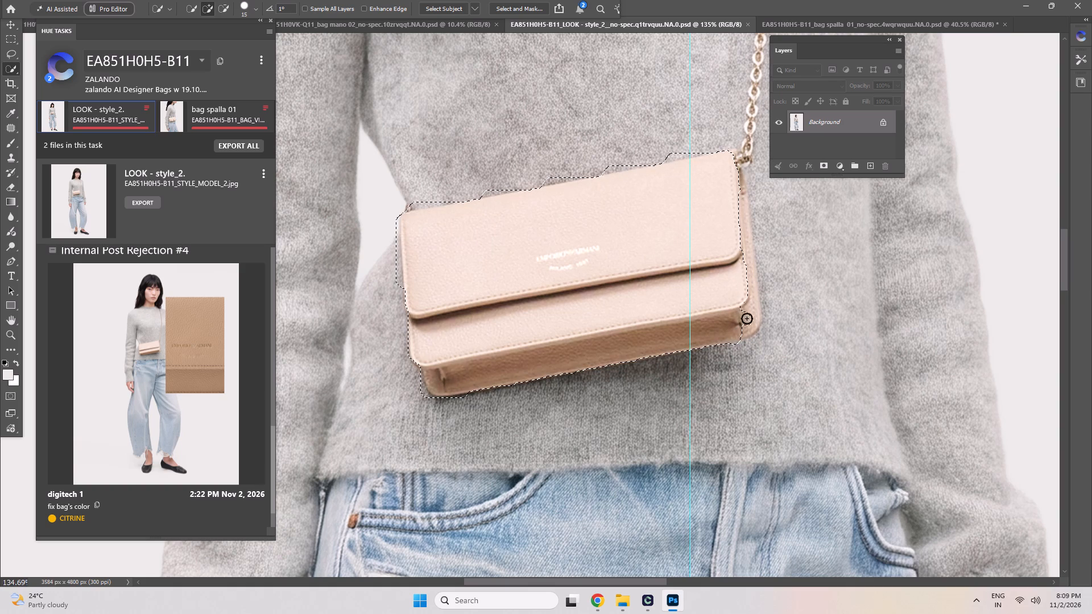
pyautogui.moveTo(747, 318); pyautogui.dragTo(737, 182)
pyautogui.moveTo(737, 182); pyautogui.dragTo(746, 200)
# Add the missing lower corner of the bag's side panel, on the side with the visible chain, to the selection.
pyautogui.scroll(-2, 683, 303)
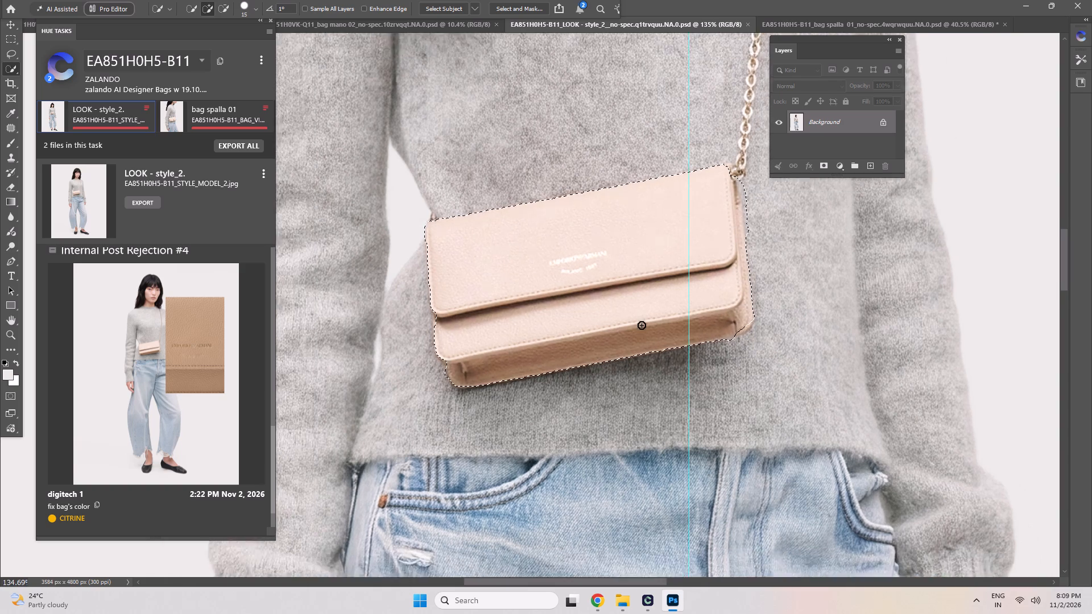
pyautogui.scroll(-4, 642, 325)
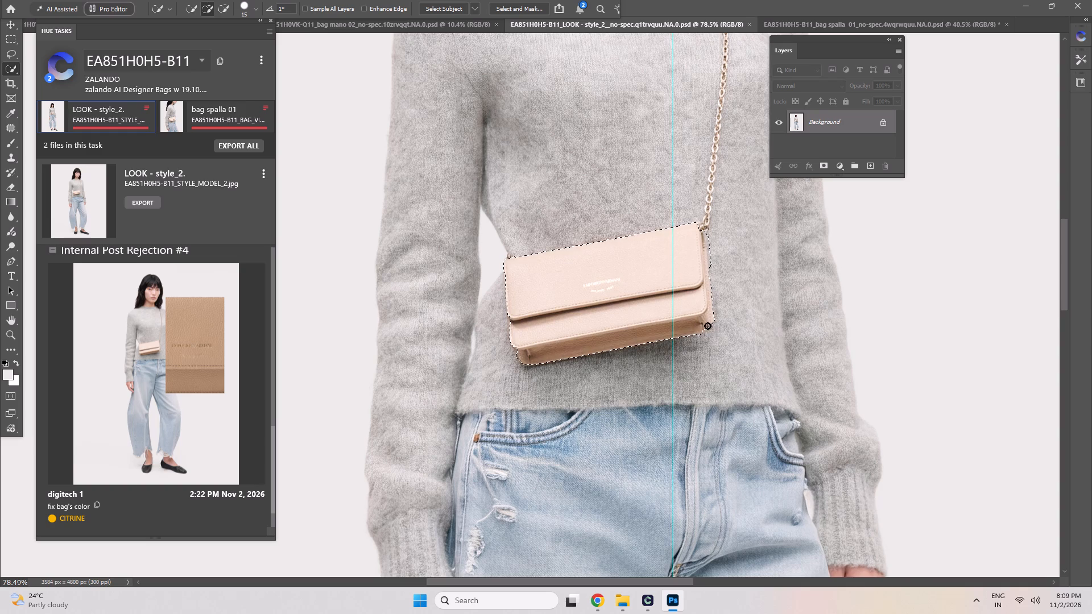
pyautogui.scroll(10, 708, 326)
pyautogui.click(711, 328)
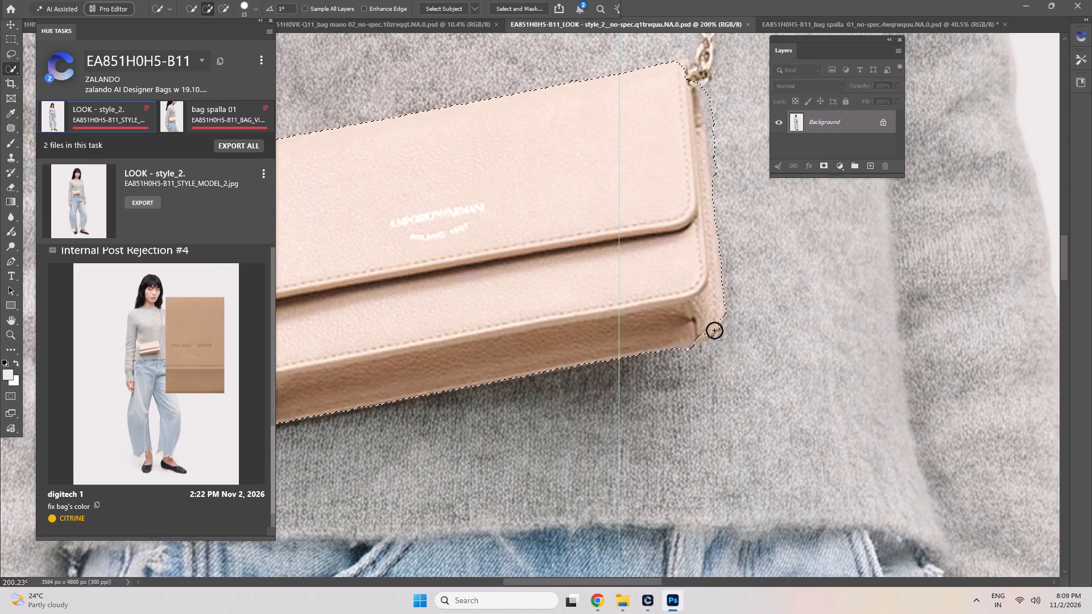
pyautogui.click(702, 335)
pyautogui.click(714, 321)
# With brush size 5, subtract the sweater spill beside the side strip below the chain ring and add the flap's upper corner tip.
pyautogui.press('space')
pyautogui.press('space')
pyautogui.press('space')
pyautogui.press('space')
pyautogui.press('space')
pyautogui.press('space')
pyautogui.press('space')
pyautogui.press('space')
pyautogui.press('space')
pyautogui.press('space')
pyautogui.press('space')
pyautogui.press('space')
pyautogui.press('space')
pyautogui.press('space')
pyautogui.press('space')
pyautogui.press('space')
pyautogui.press('space')
pyautogui.press('space')
pyautogui.press('space')
pyautogui.press('space')
pyautogui.moveTo(468, 389); pyautogui.dragTo(790, 373)
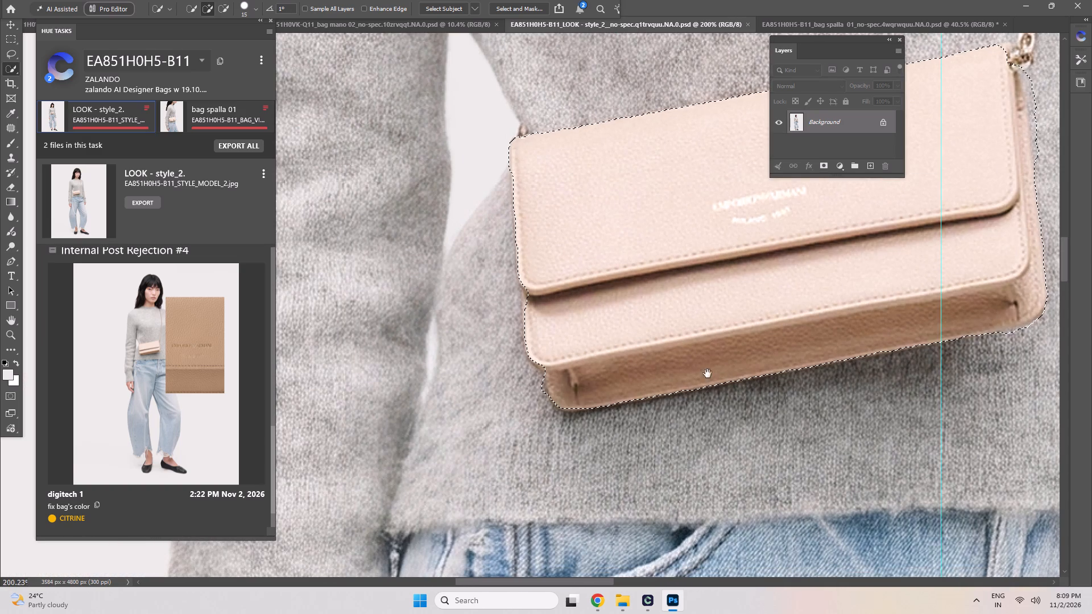
pyautogui.press('space')
pyautogui.press('space')
pyautogui.press('space')
pyautogui.press('space')
pyautogui.press('space')
pyautogui.press('space')
pyautogui.press('space')
pyautogui.press('space')
pyautogui.press('space')
pyautogui.press('space')
pyautogui.press('space')
pyautogui.press('space')
pyautogui.press('space')
pyautogui.press('space')
pyautogui.press('space')
pyautogui.press('space')
pyautogui.press('space')
pyautogui.press('space')
pyautogui.press('space')
pyautogui.press('space')
pyautogui.moveTo(652, 335); pyautogui.dragTo(601, 392)
pyautogui.moveTo(651, 329); pyautogui.dragTo(556, 401)
pyautogui.moveTo(725, 336); pyautogui.dragTo(654, 379)
pyautogui.scroll(4, 717, 364)
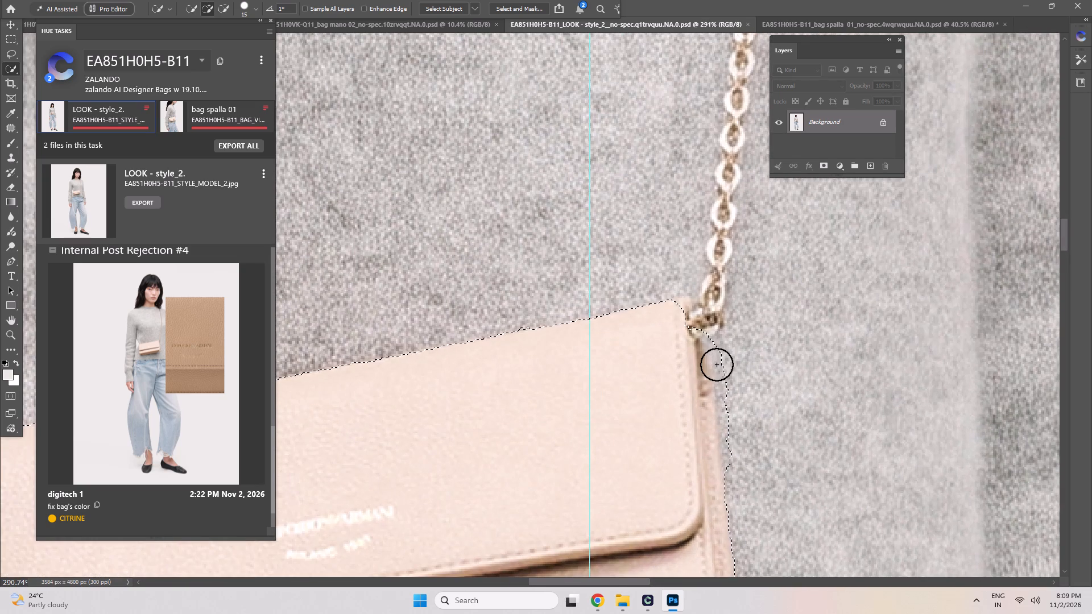
pyautogui.write('][')
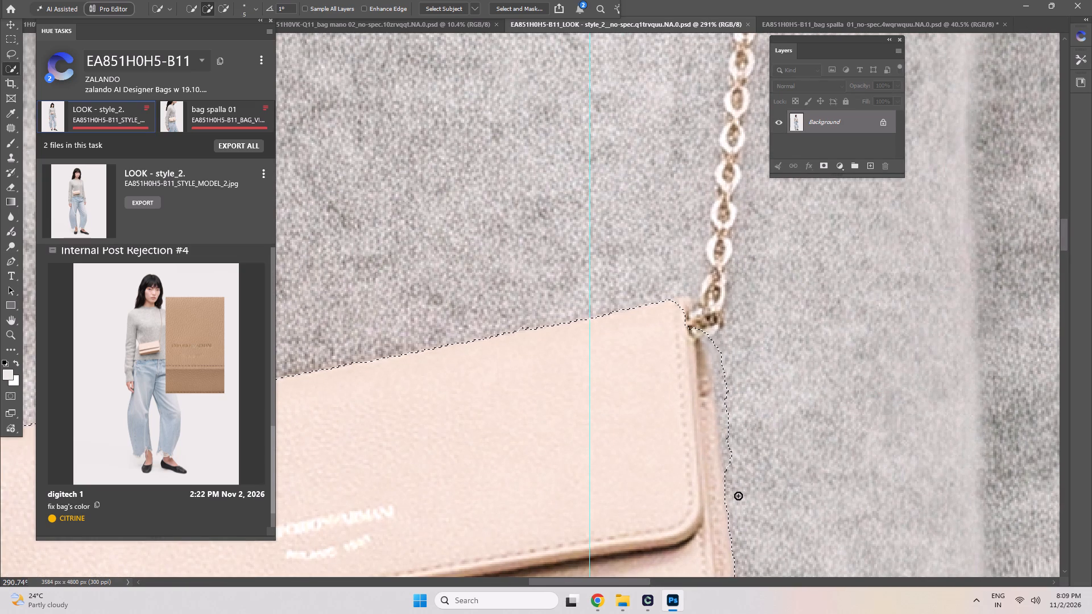
pyautogui.keyDown('alt'); pyautogui.moveTo(726, 469); pyautogui.dragTo(711, 346); pyautogui.keyUp('alt')
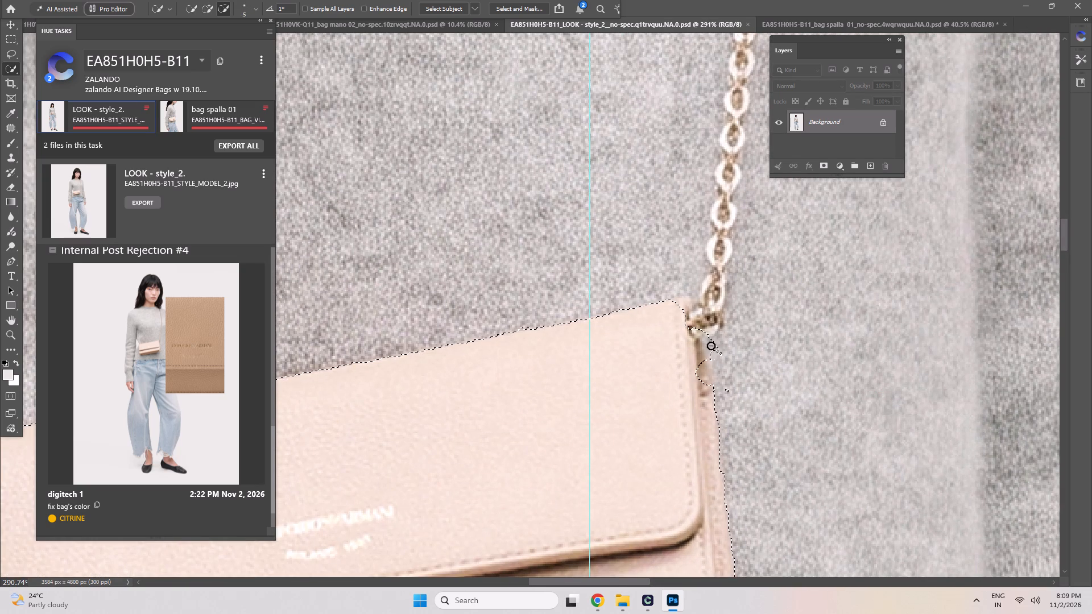
pyautogui.keyDown('alt'); pyautogui.moveTo(711, 346); pyautogui.dragTo(704, 325); pyautogui.keyUp('alt')
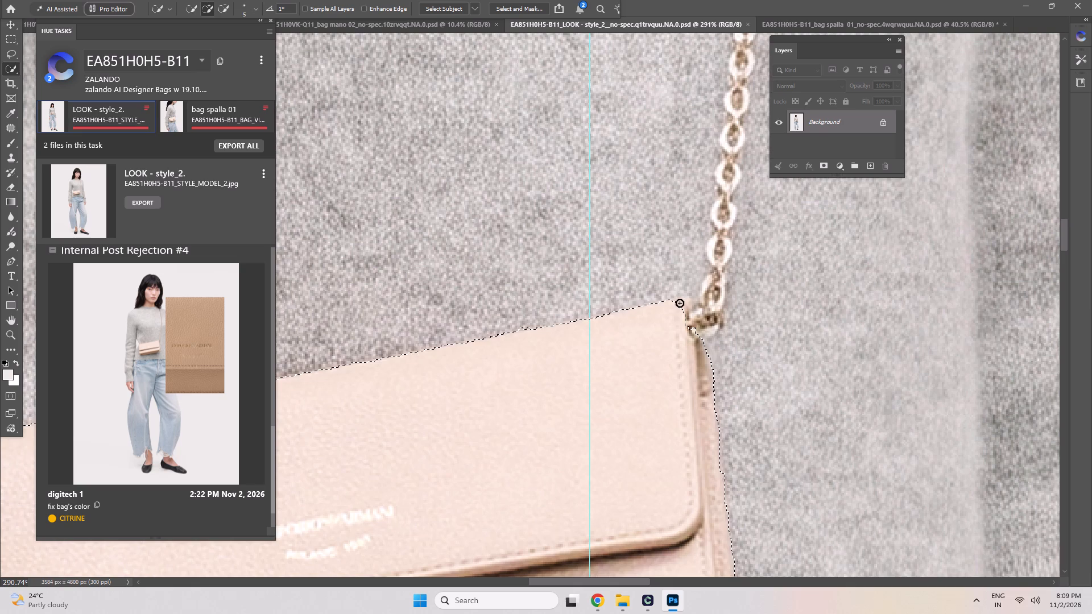
pyautogui.moveTo(680, 303); pyautogui.dragTo(690, 308)
# Darken the selected bag with Curves, moving an RGB curve point to input 166, output 93.
pyautogui.scroll(-15, 688, 364)
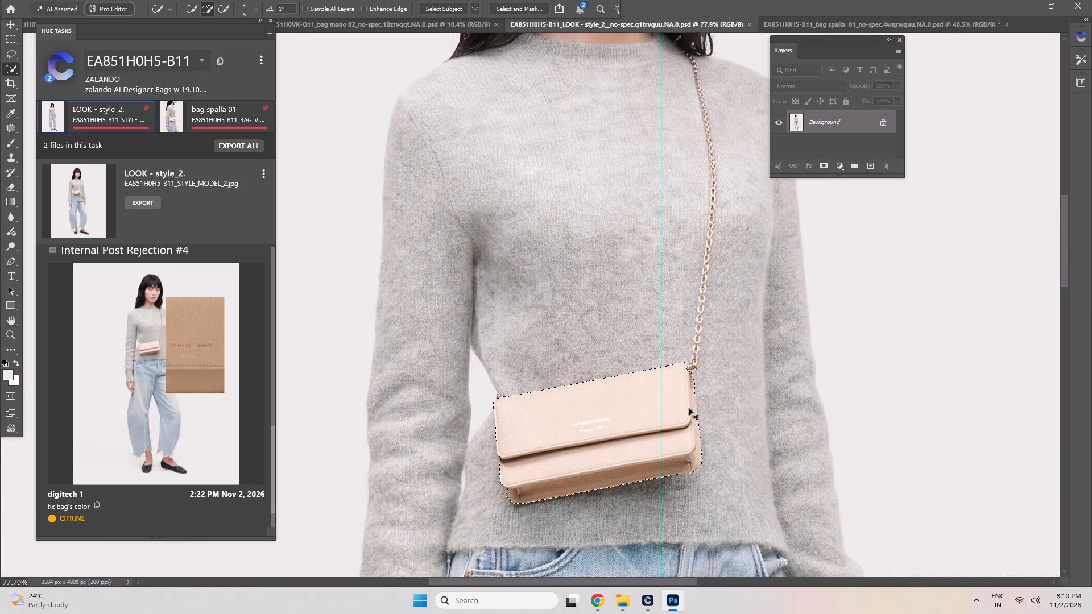
pyautogui.hotkey('ctrl', 'm')
pyautogui.moveTo(799, 332); pyautogui.dragTo(820, 355)
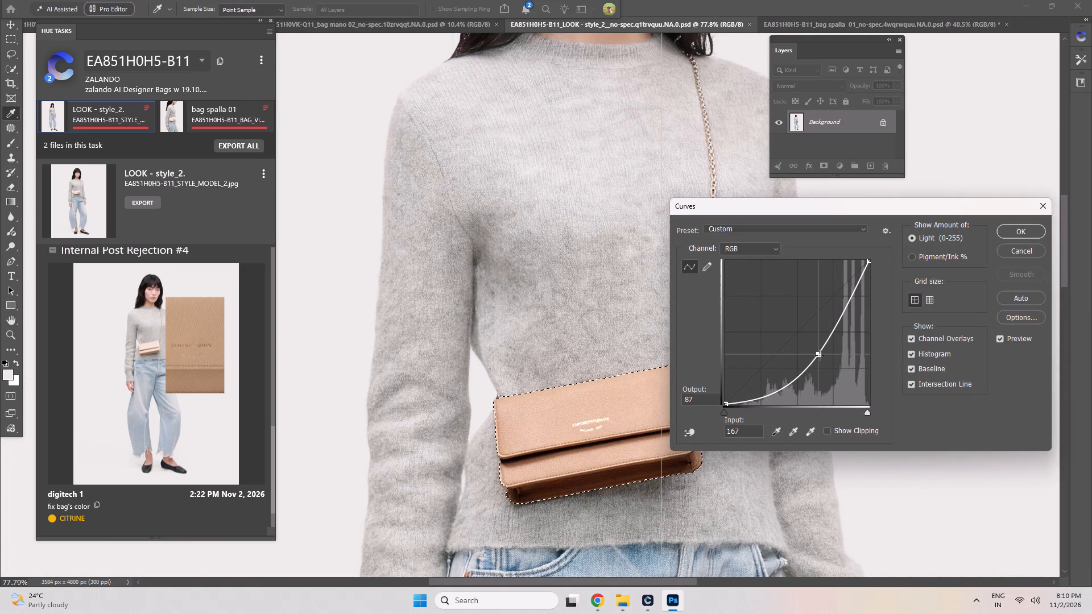
pyautogui.moveTo(820, 355); pyautogui.dragTo(819, 352)
pyautogui.press('Return')
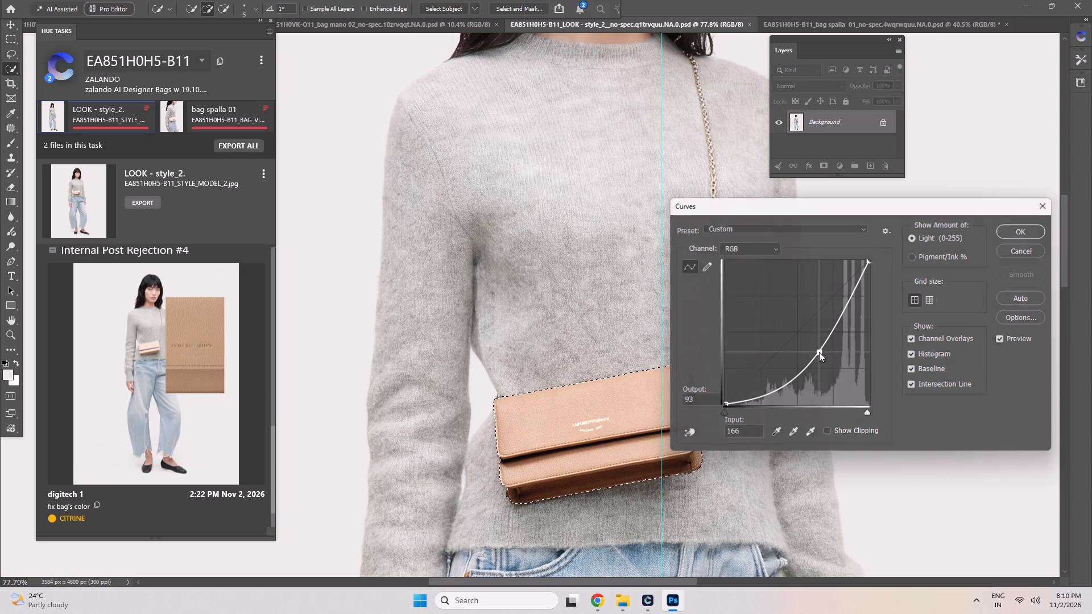
# Open Color Balance for the selected bag and set the midtones' Cyan to Red value to -6.
pyautogui.hotkey('ctrl', 'b')
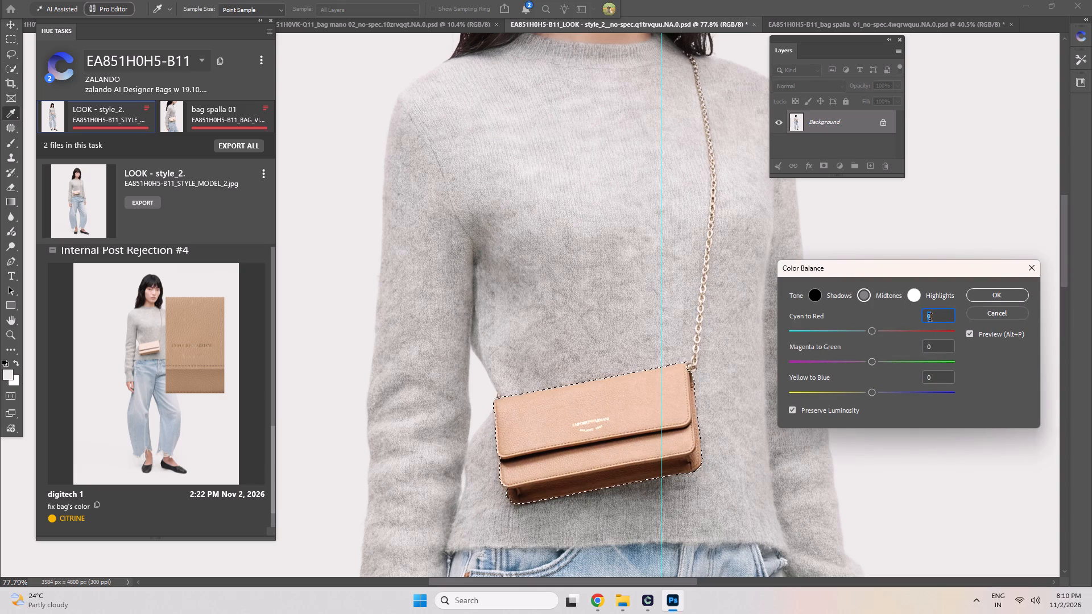
pyautogui.press('Down')
pyautogui.press('Down')
pyautogui.press('Down')
pyautogui.press('Down')
pyautogui.press('Down')
pyautogui.press('Down')
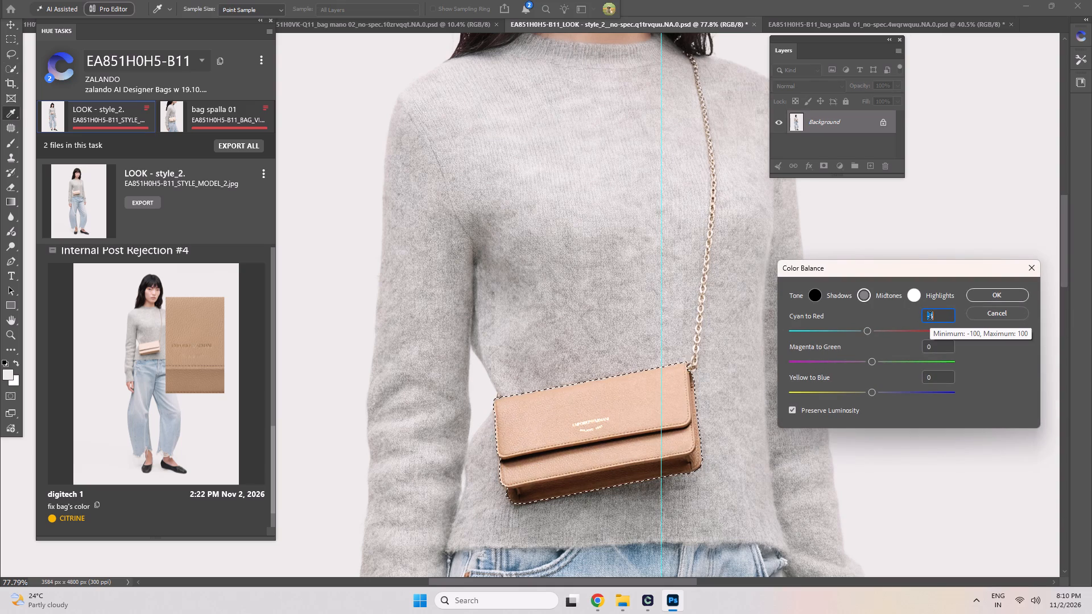
# Set the midtones' Yellow to Blue value to -10 for the selected bag.
pyautogui.click(940, 376)
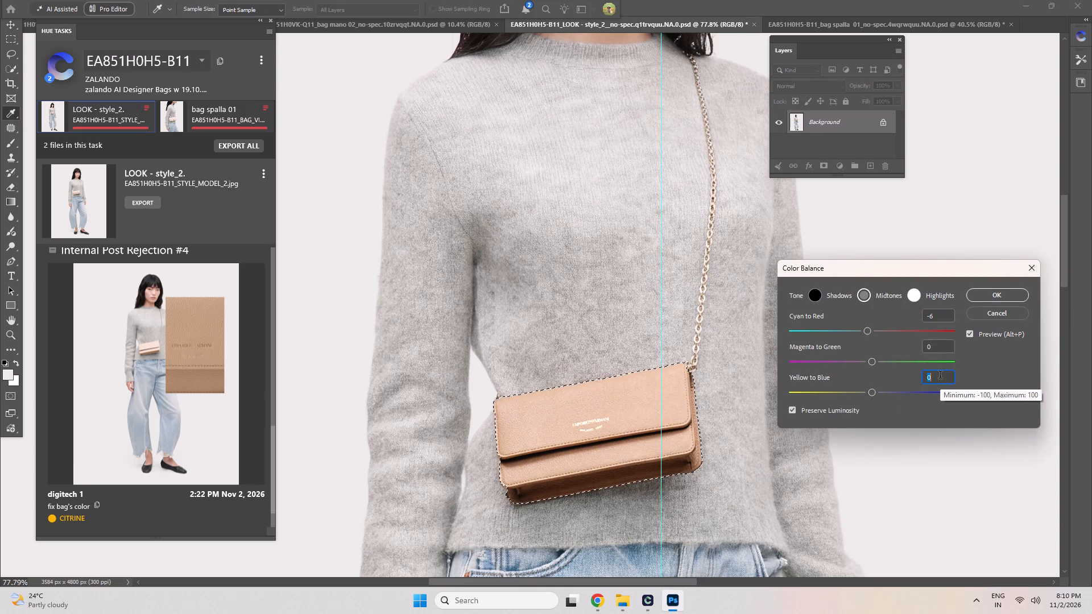
pyautogui.press('Down')
pyautogui.press('Down')
pyautogui.press('Down')
pyautogui.press('Down')
pyautogui.press('Down')
pyautogui.press('Down')
pyautogui.press('Down')
pyautogui.press('Down')
pyautogui.press('Down')
pyautogui.press('Down')
# Set the midtones' Magenta to Green value to -7 for the selected bag.
pyautogui.click(940, 346)
pyautogui.press('Down')
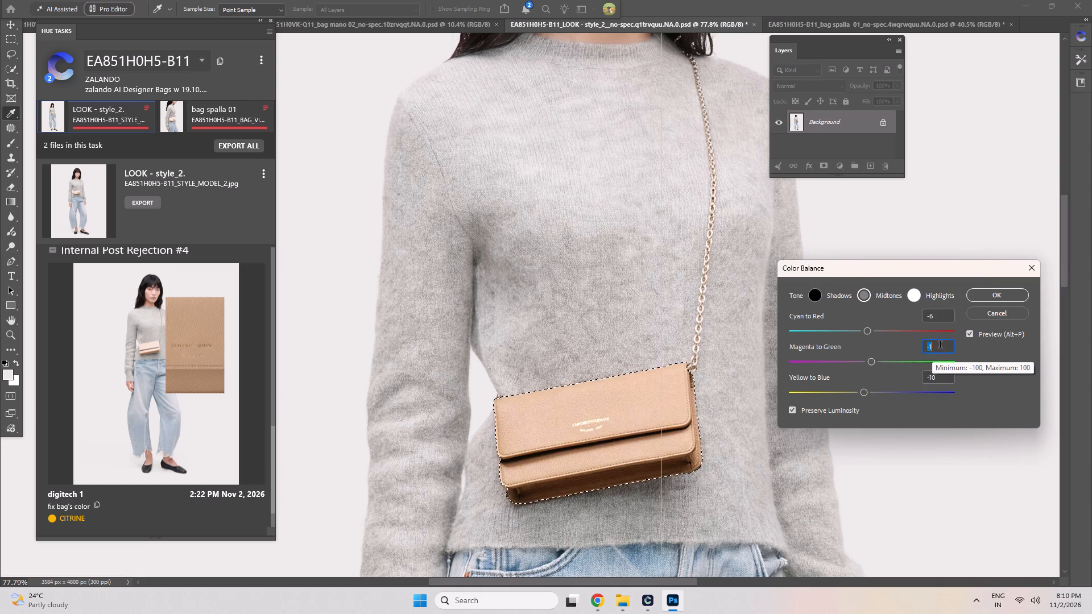
pyautogui.press('Down')
pyautogui.press('Down')
pyautogui.press('Down')
pyautogui.press('Down')
pyautogui.press('Down')
pyautogui.press('Down')
pyautogui.press('Down')
pyautogui.press('Down')
pyautogui.press('Up')
pyautogui.press('Up')
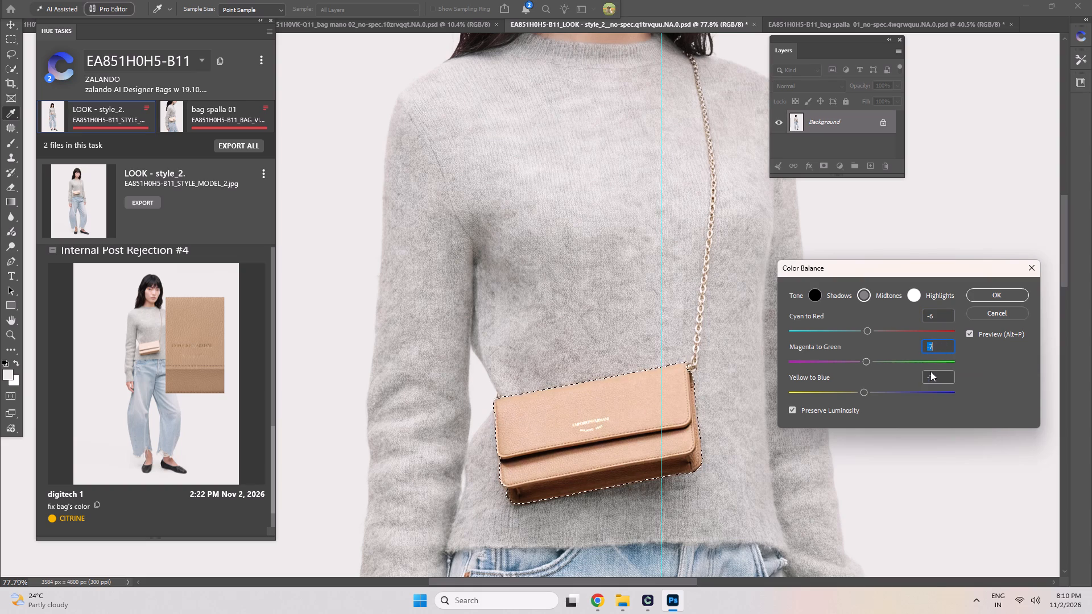
# Set the midtones' Yellow to Blue value to -15 and apply the Color Balance adjustment.
pyautogui.click(930, 371)
pyautogui.press('Down')
pyautogui.press('Down')
pyautogui.press('Down')
pyautogui.press('Down')
pyautogui.press('Down')
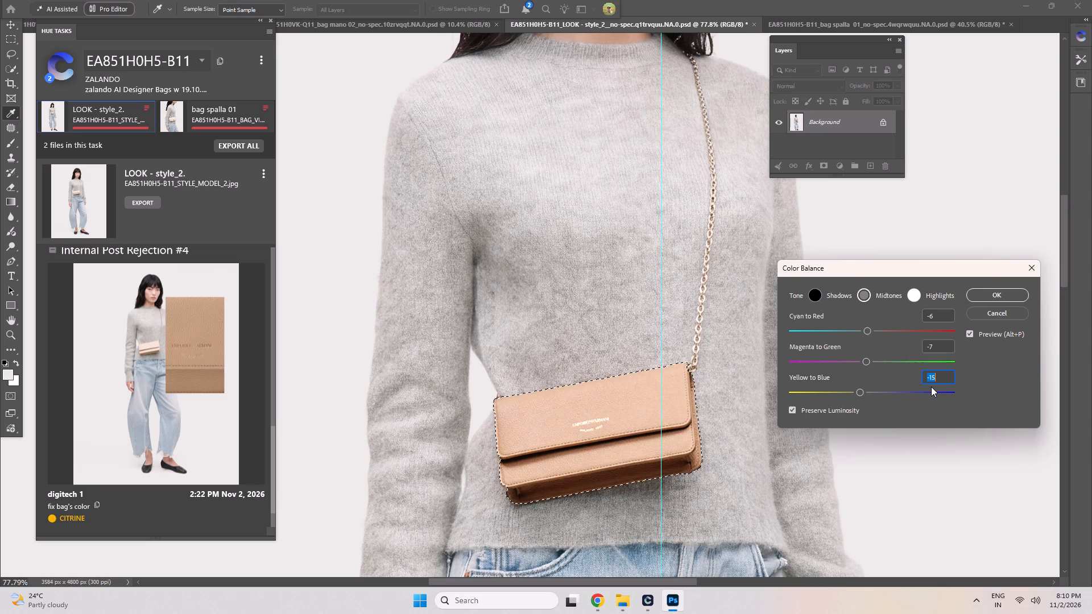
pyautogui.click(945, 314)
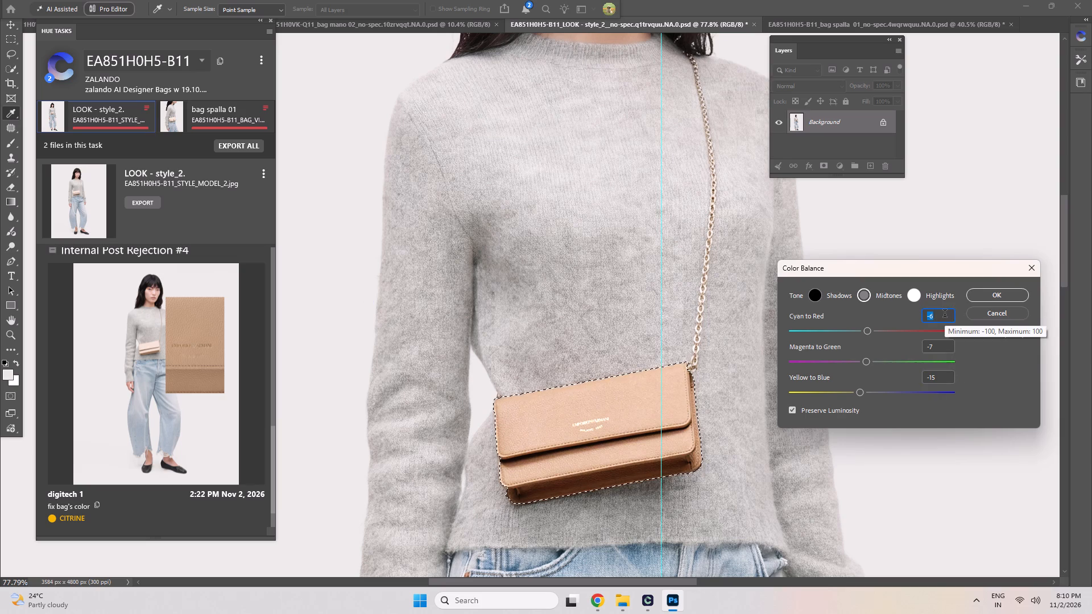
pyautogui.press('Return')
# Apply a second Color Balance to the selected bag with midtones' Cyan to Red at +8, and deselect the bag.
pyautogui.hotkey('ctrl', 'b')
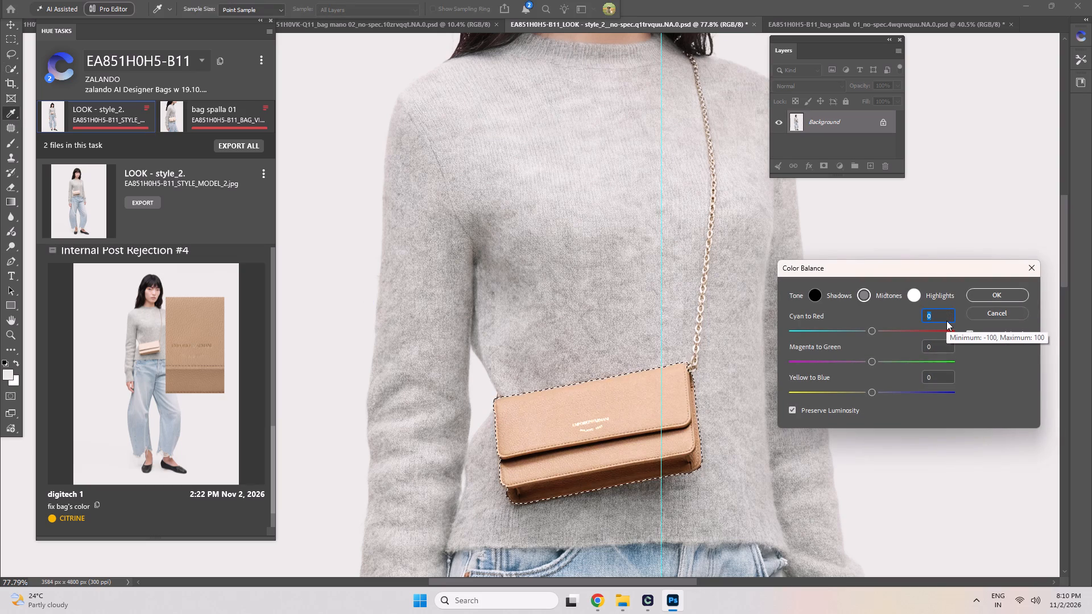
pyautogui.press('Up')
pyautogui.press('Up')
pyautogui.press('Up')
pyautogui.press('Up')
pyautogui.press('Up')
pyautogui.press('Up')
pyautogui.press('Up')
pyautogui.press('Up')
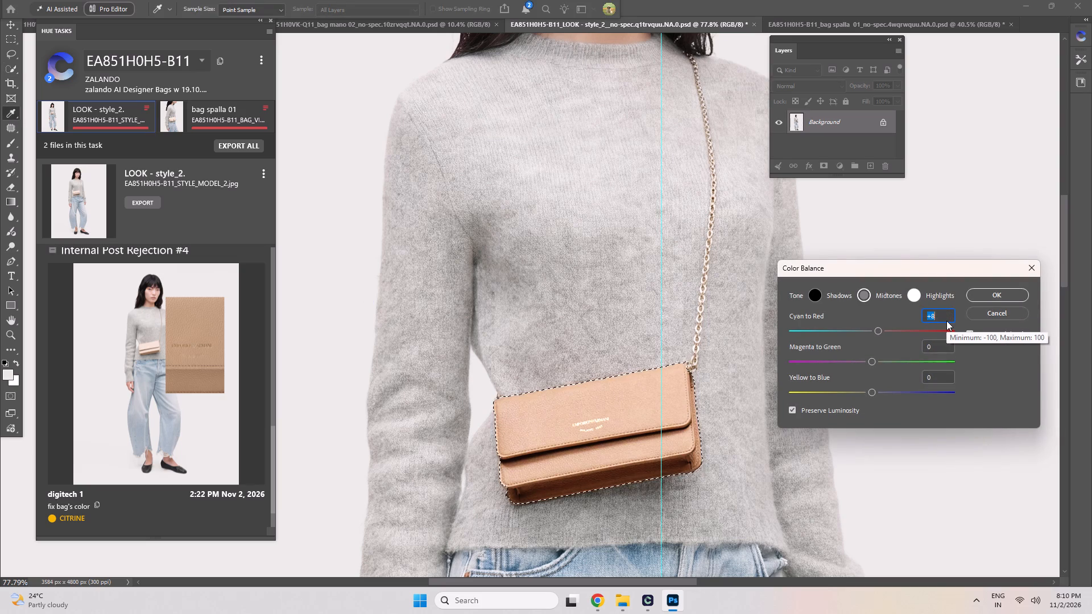
pyautogui.press('Return')
pyautogui.hotkey('ctrl', 'd')
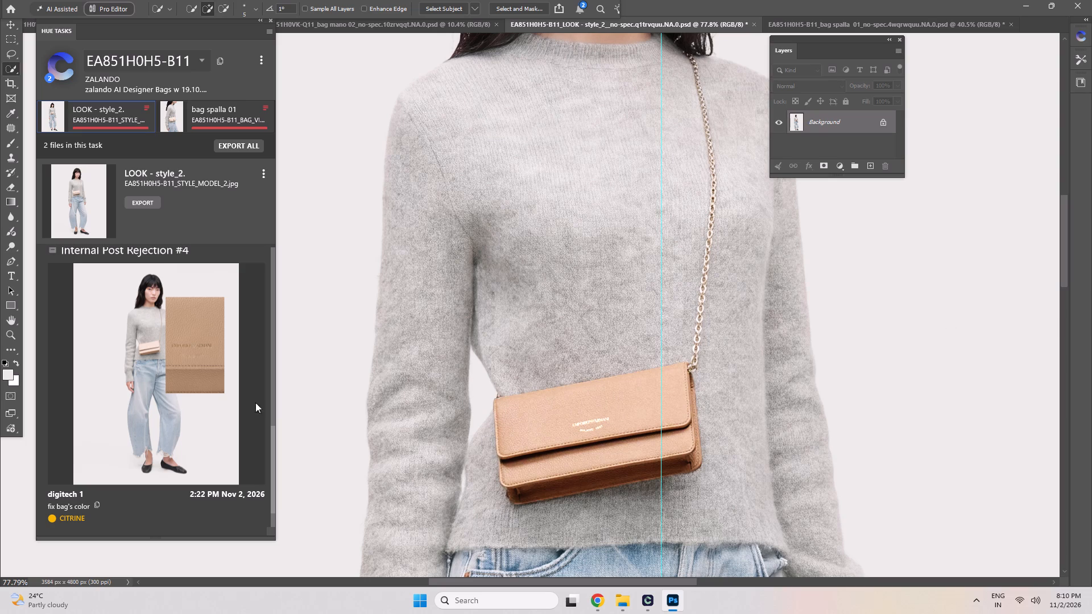
# Compare the bag's color between the LOOK - style_2 and bag spalla 01 images, finishing on bag spalla 01.
pyautogui.click(215, 118)
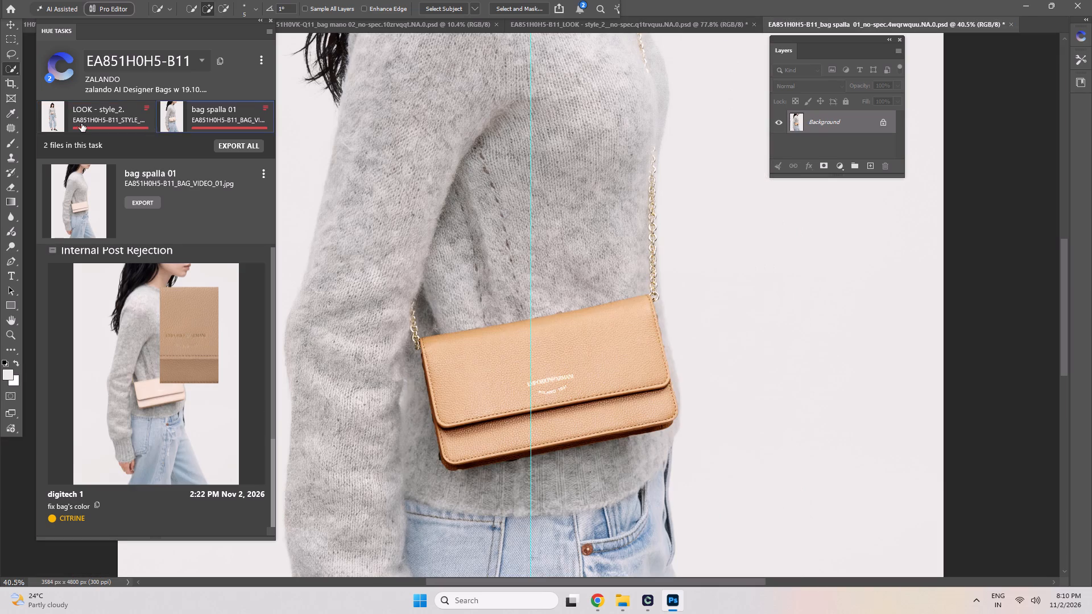
pyautogui.click(82, 122)
pyautogui.click(200, 122)
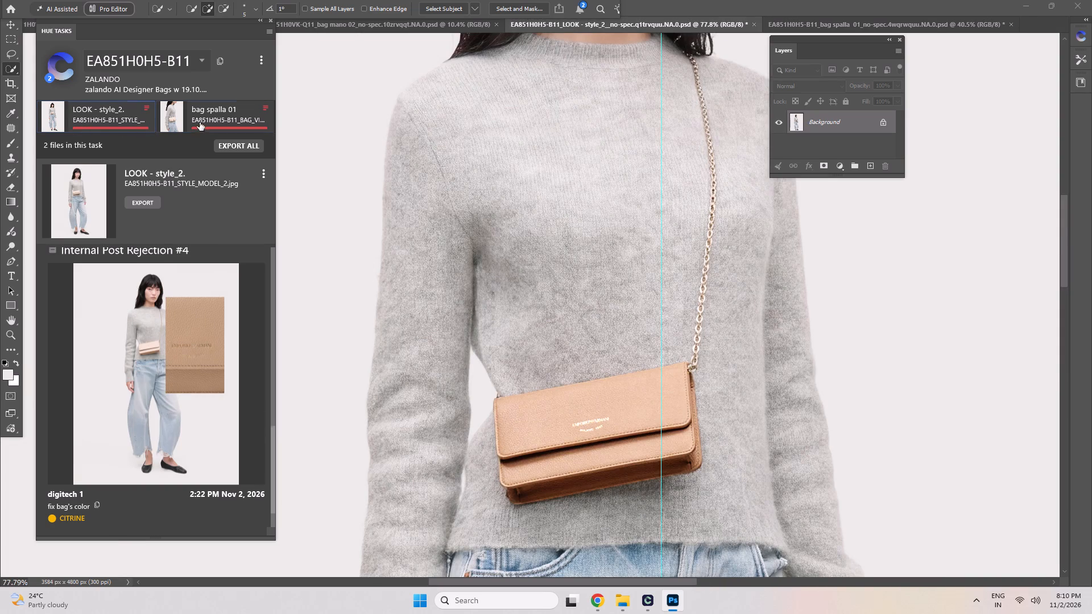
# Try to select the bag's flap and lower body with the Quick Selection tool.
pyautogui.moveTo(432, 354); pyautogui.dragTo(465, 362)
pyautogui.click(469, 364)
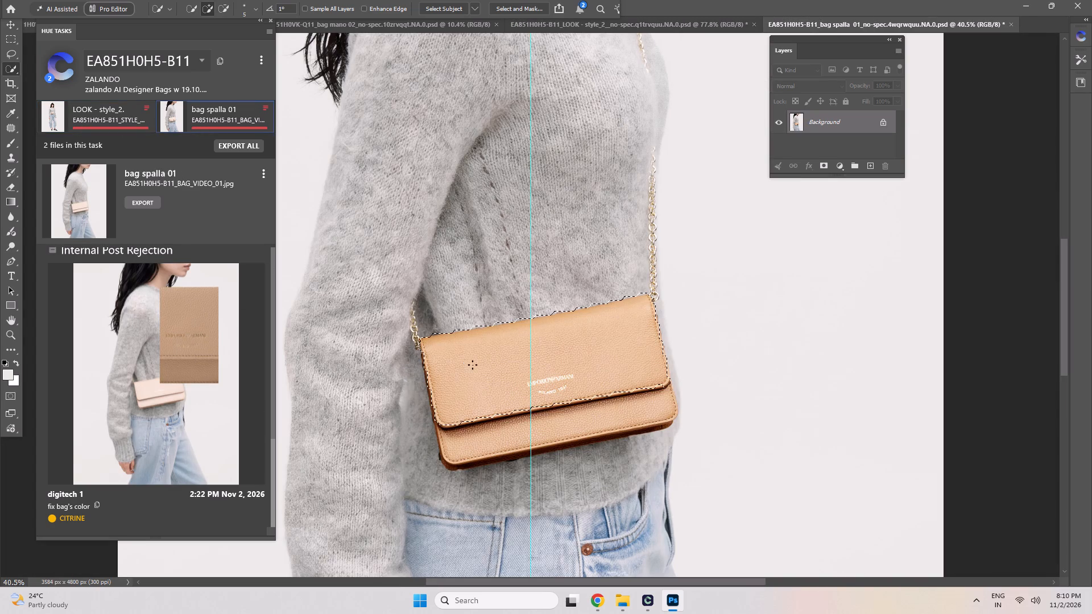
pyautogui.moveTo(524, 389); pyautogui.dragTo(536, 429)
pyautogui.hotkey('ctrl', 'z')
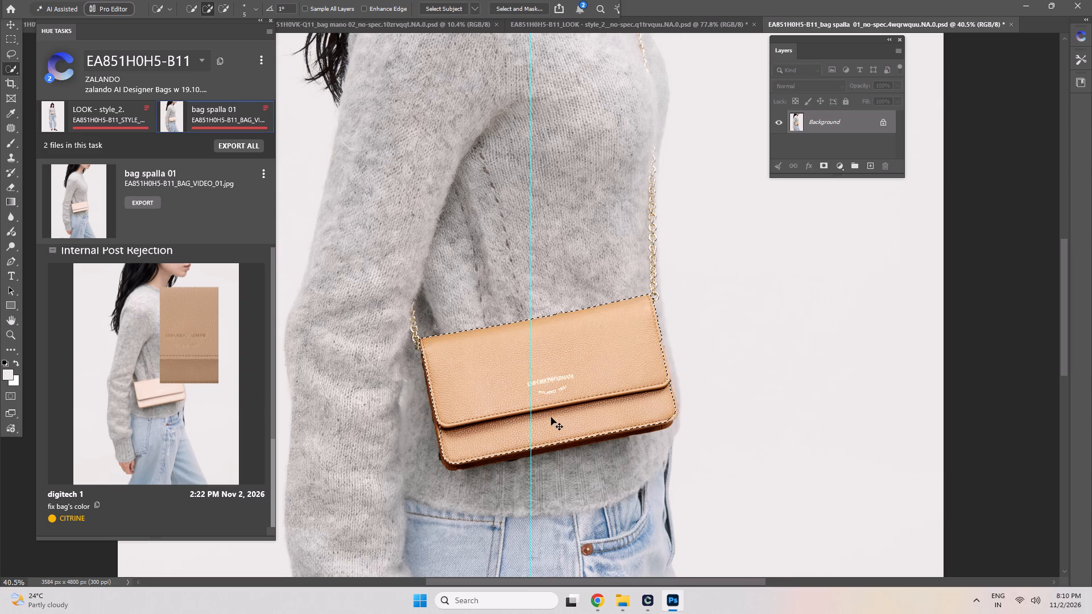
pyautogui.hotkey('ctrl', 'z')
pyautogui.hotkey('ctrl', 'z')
# Restore the earlier full-bag selection, apply Color Balance with midtones' Yellow to Blue at +6, and deselect the bag.
pyautogui.hotkey('ctrl', 'z')
pyautogui.hotkey('ctrl', 'b')
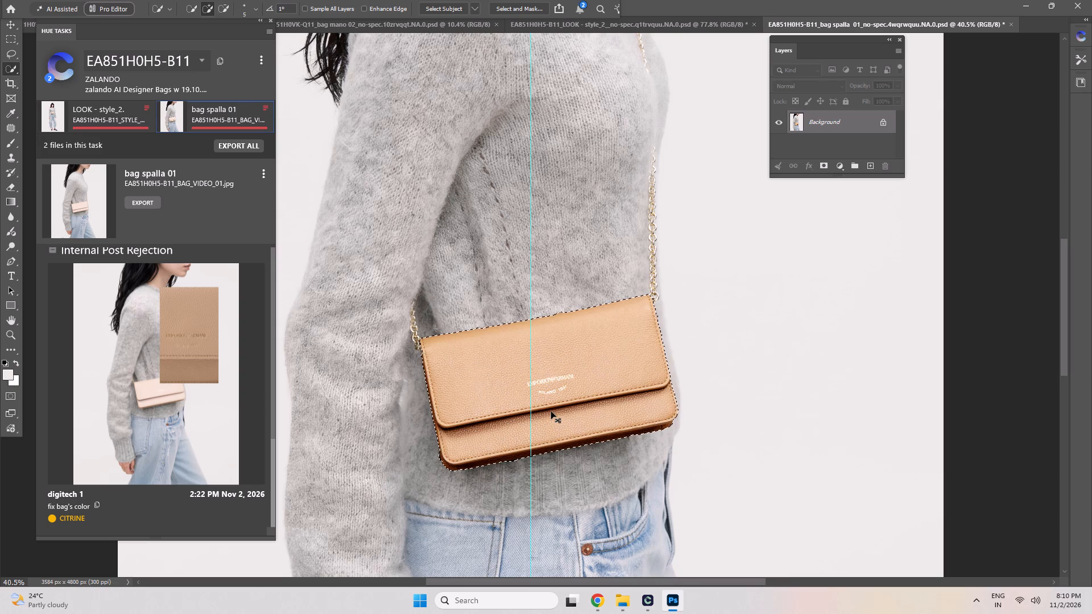
pyautogui.click(948, 379)
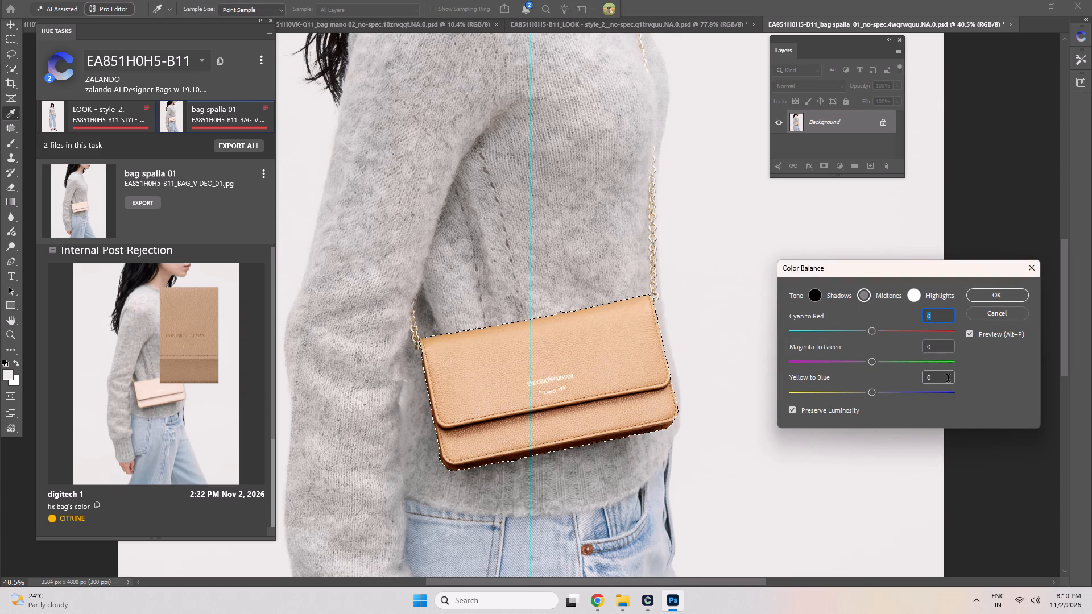
pyautogui.press('Up')
pyautogui.press('Up')
pyautogui.press('Up')
pyautogui.press('Up')
pyautogui.press('Up')
pyautogui.press('Up')
pyautogui.press('Return')
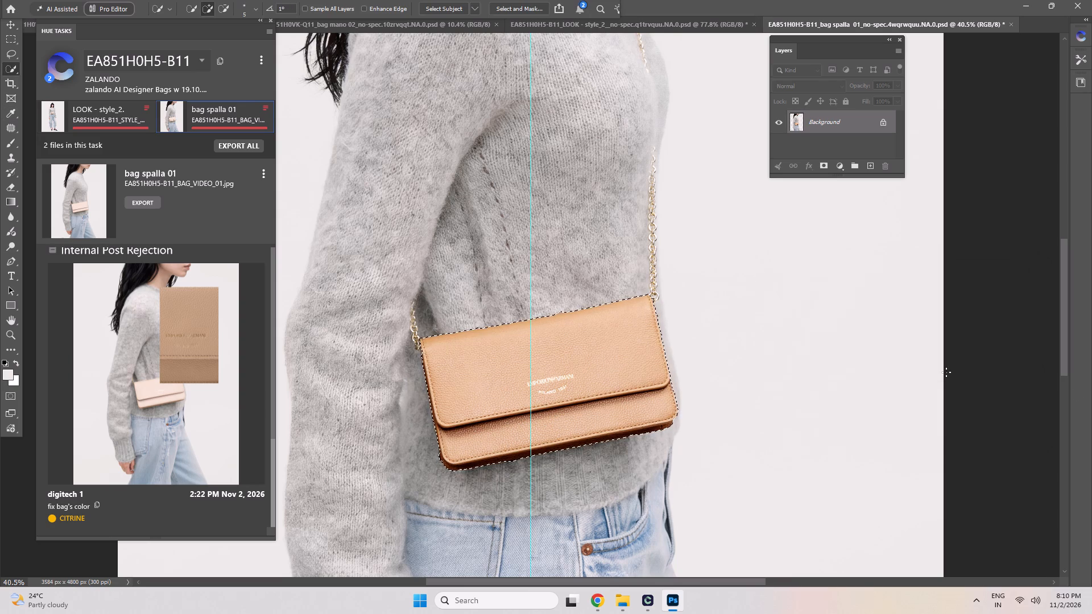
pyautogui.hotkey('ctrl', 'd')
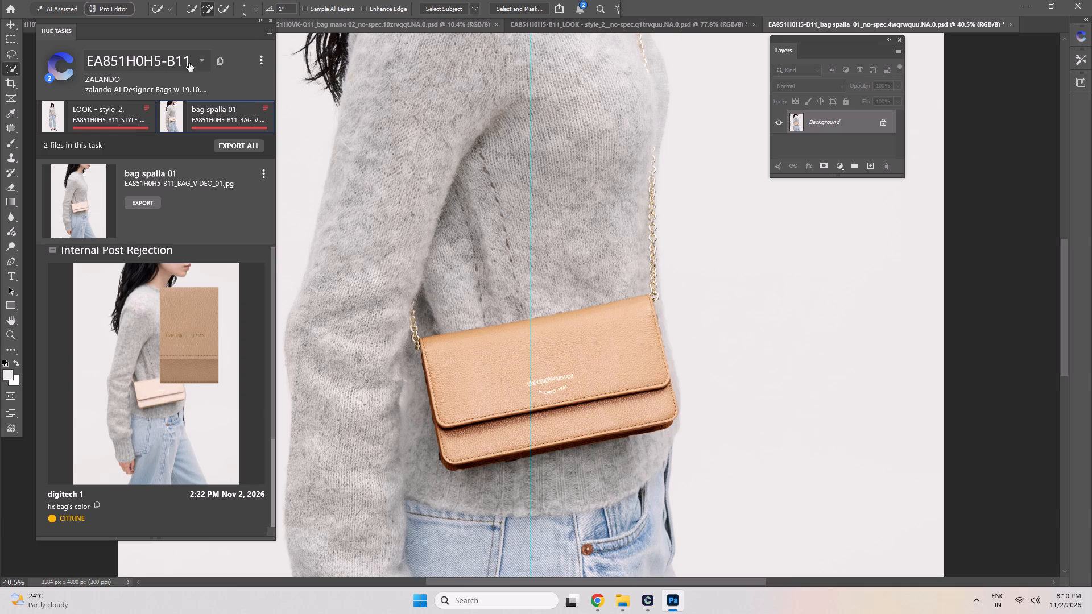
# Recheck the bag's color in both images and export all files of the EA851H0H5-B11 task.
pyautogui.click(131, 117)
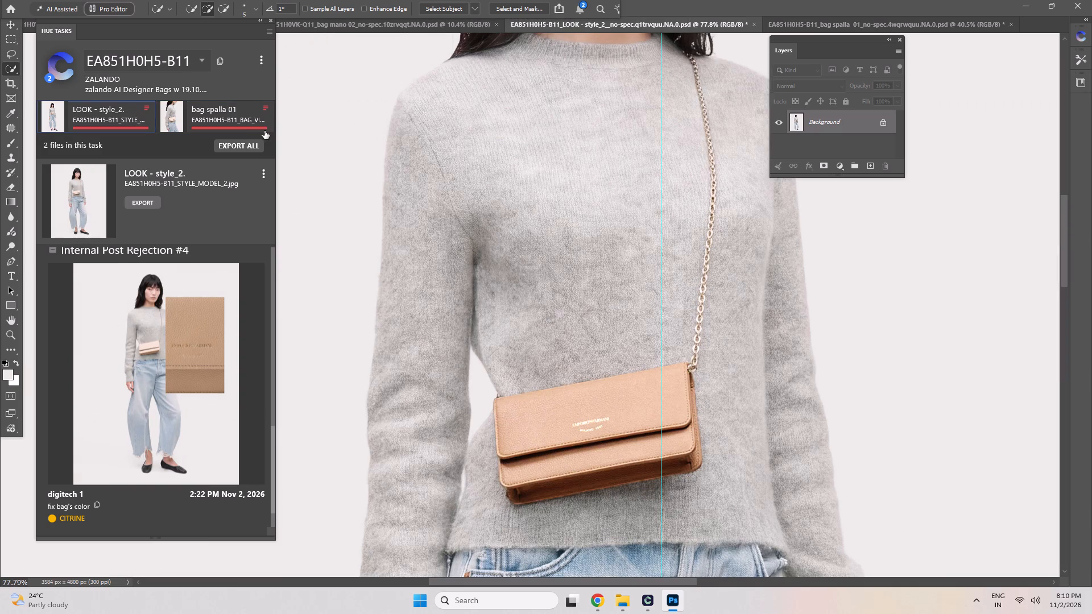
pyautogui.click(236, 120)
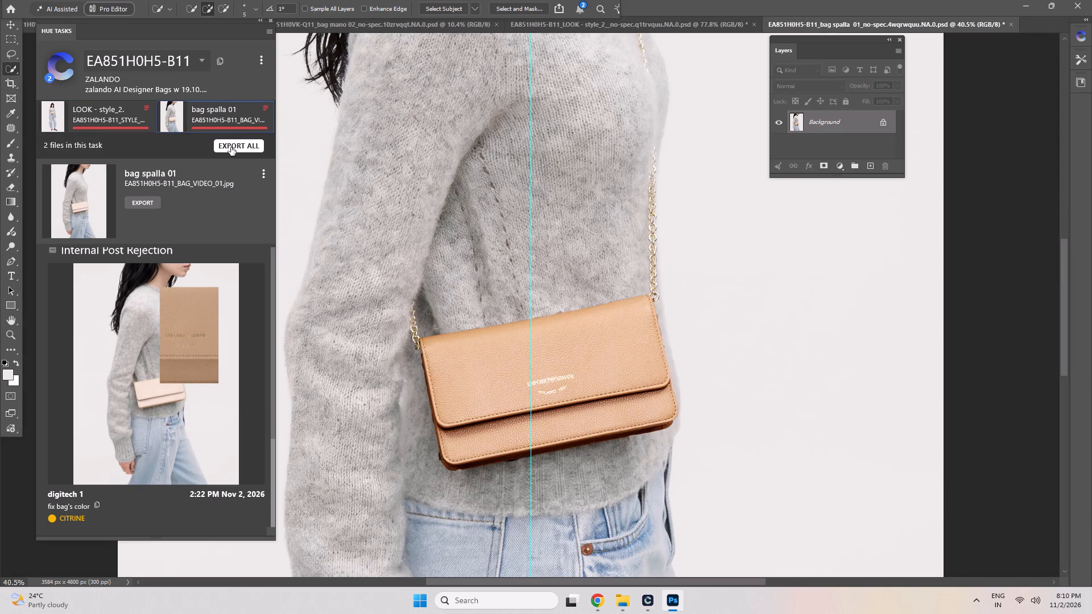
pyautogui.click(231, 147)
pyautogui.click(233, 265)
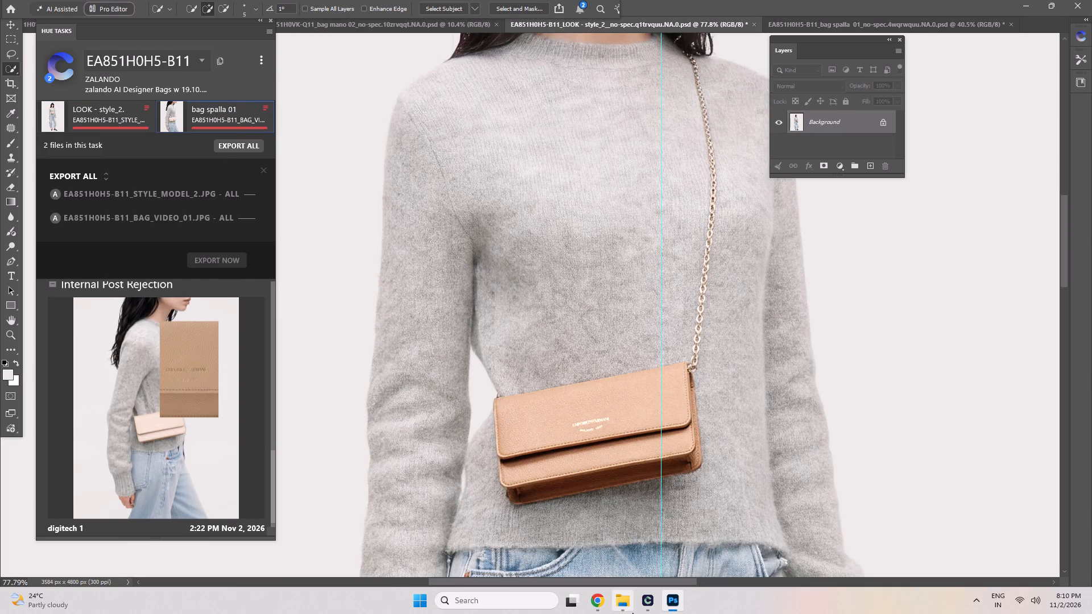
# Switch to Hue and look through the assigned tasks list.
pyautogui.click(643, 599)
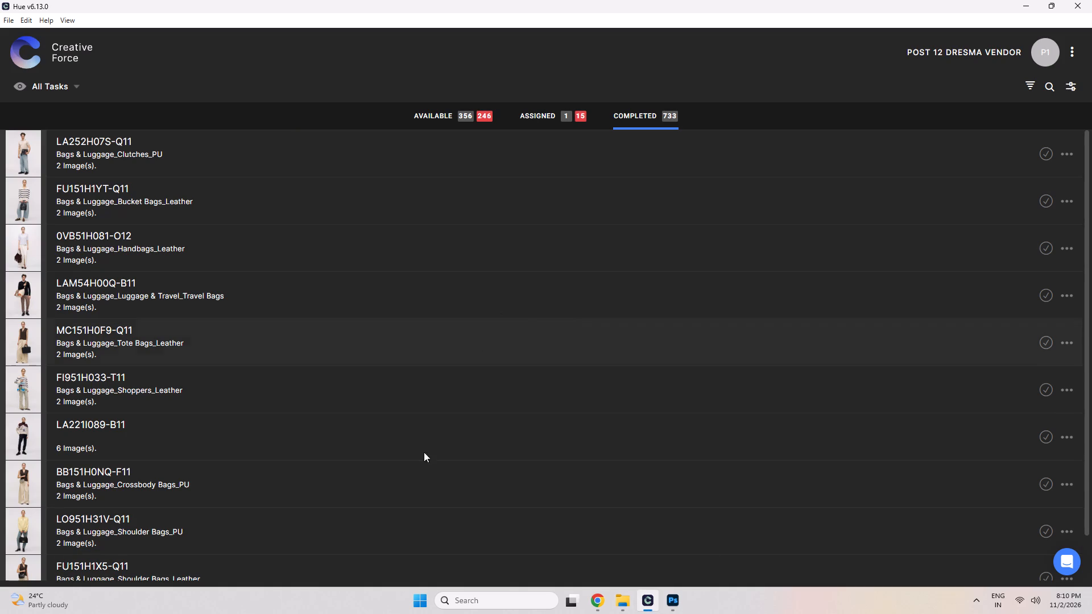
pyautogui.scroll(7, 416, 455)
pyautogui.scroll(-12, 412, 379)
pyautogui.click(573, 113)
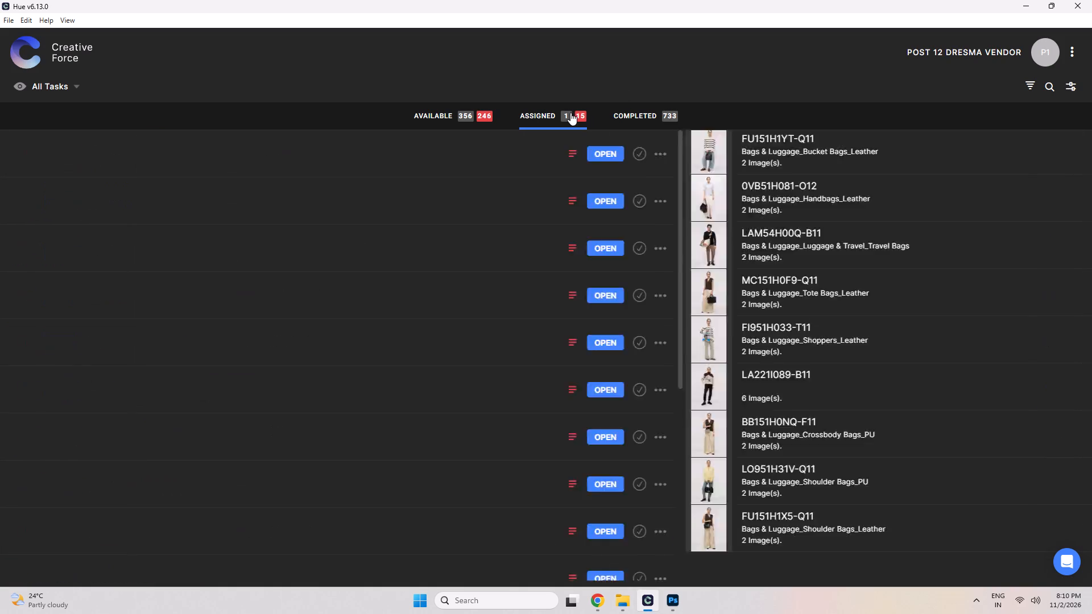
pyautogui.scroll(-13, 440, 336)
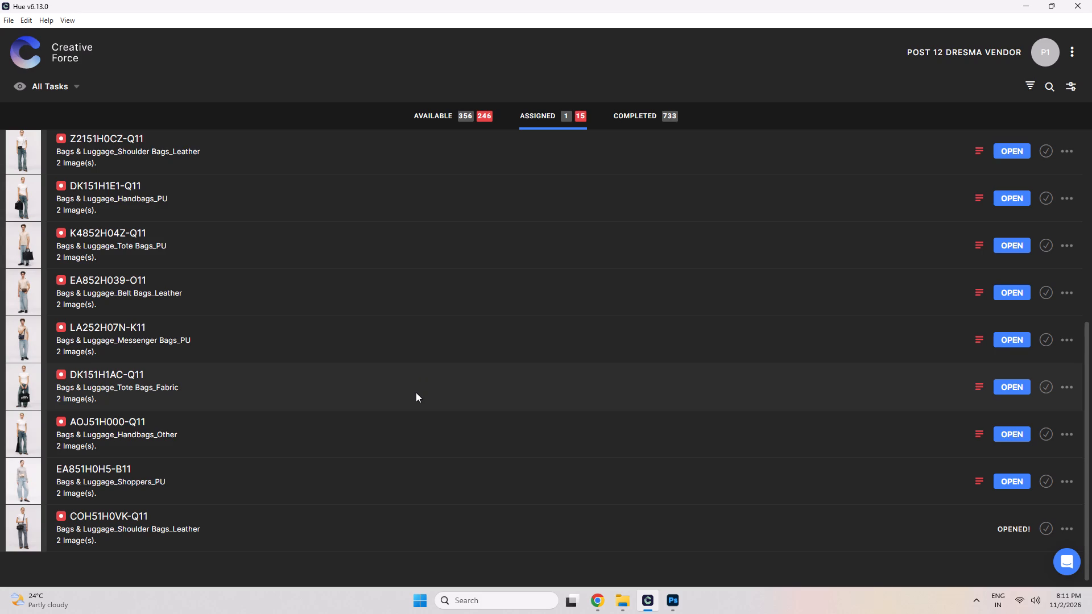
# Switch back to Photoshop and upload the exported EA851H0H5-B11 files.
pyautogui.click(679, 602)
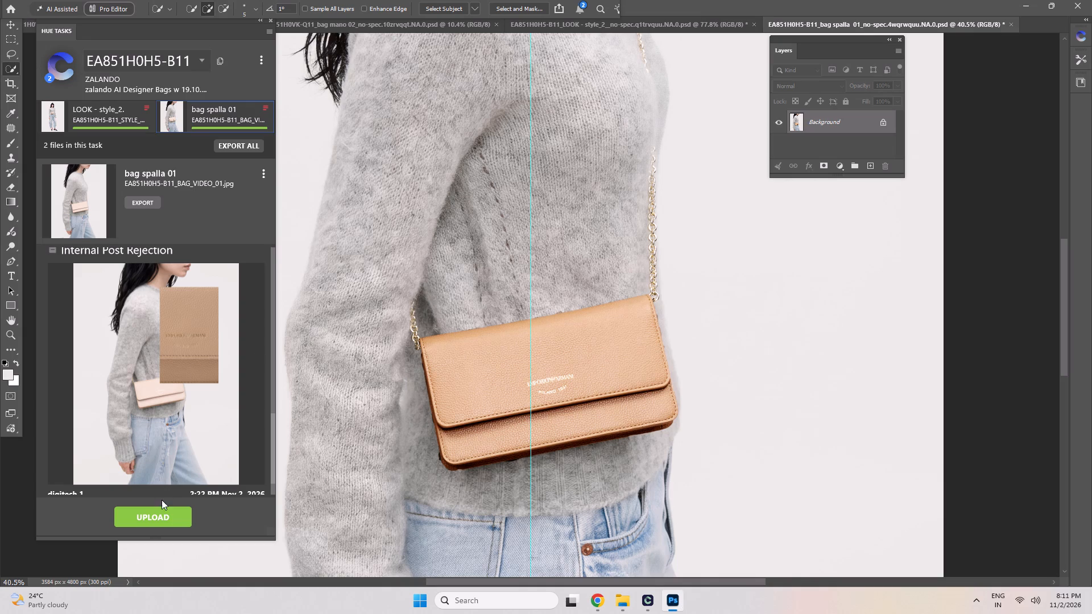
pyautogui.click(163, 514)
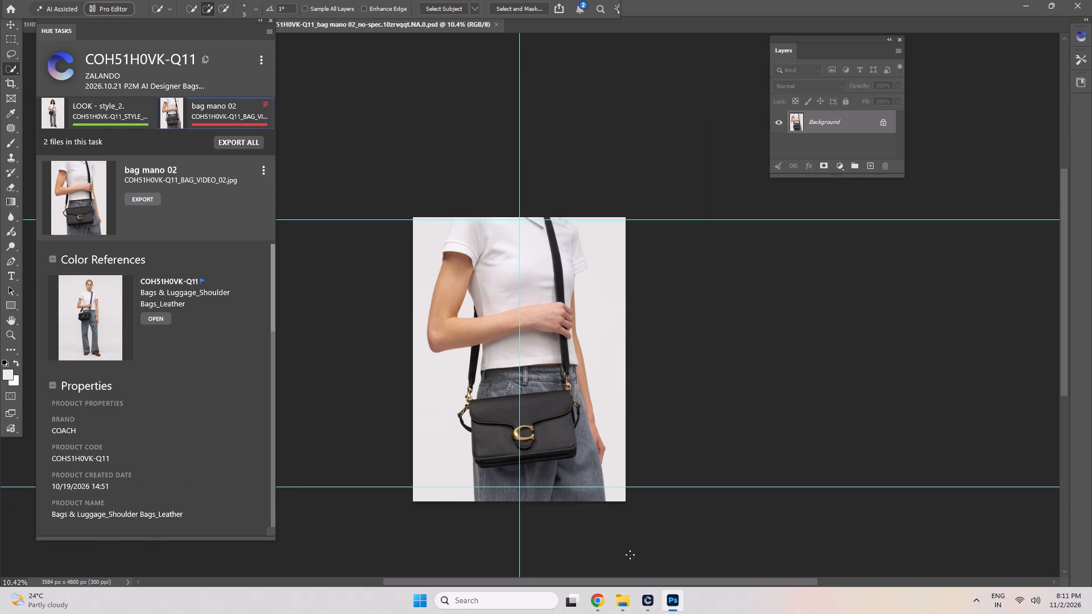
# Switch to Hue and open the assigned task AOJ51H000-Q11.
pyautogui.click(653, 603)
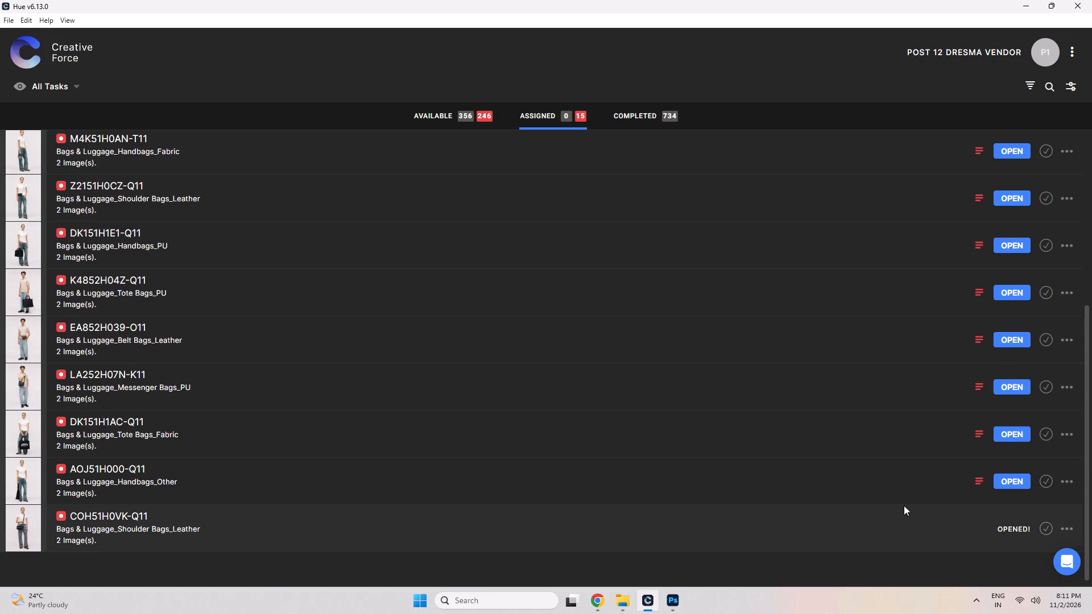
pyautogui.click(1016, 483)
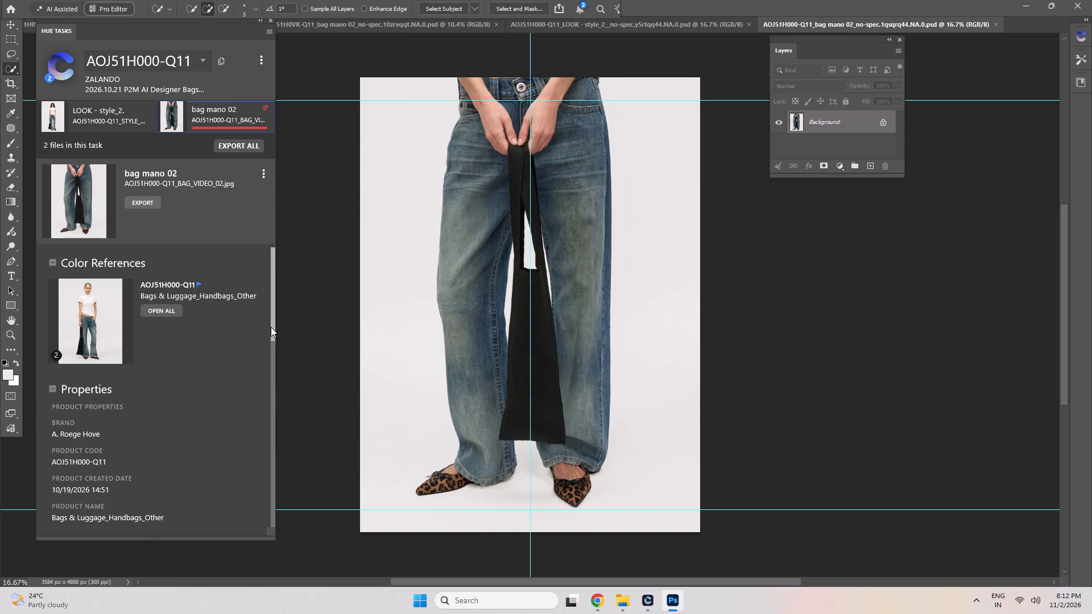
# Examine the internal post rejection note for the AOJ51H000-Q11 bag mano 02 image.
pyautogui.moveTo(271, 327); pyautogui.dragTo(280, 525)
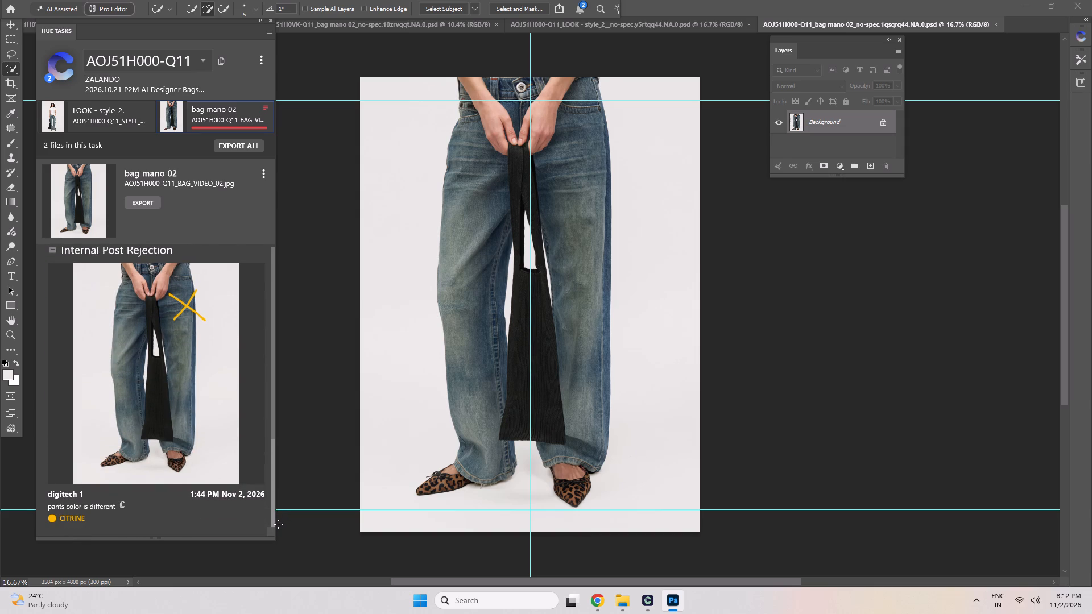
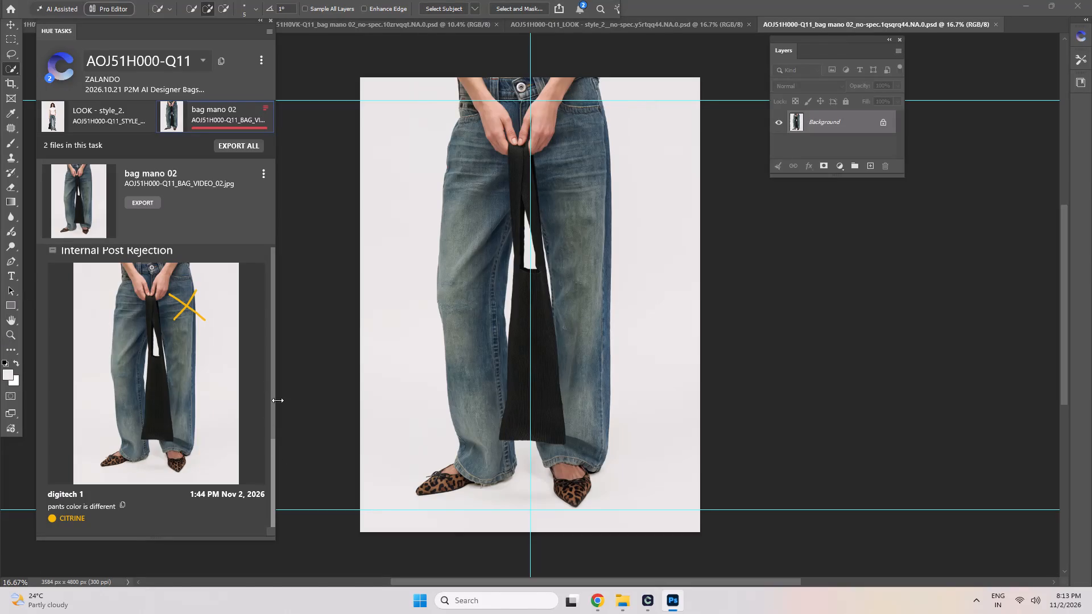
# Compare bag mano 02 with LOOK - style_2, and quick-select its image-left jeans leg from waistband to hem, excluding the shoe.
pyautogui.click(111, 107)
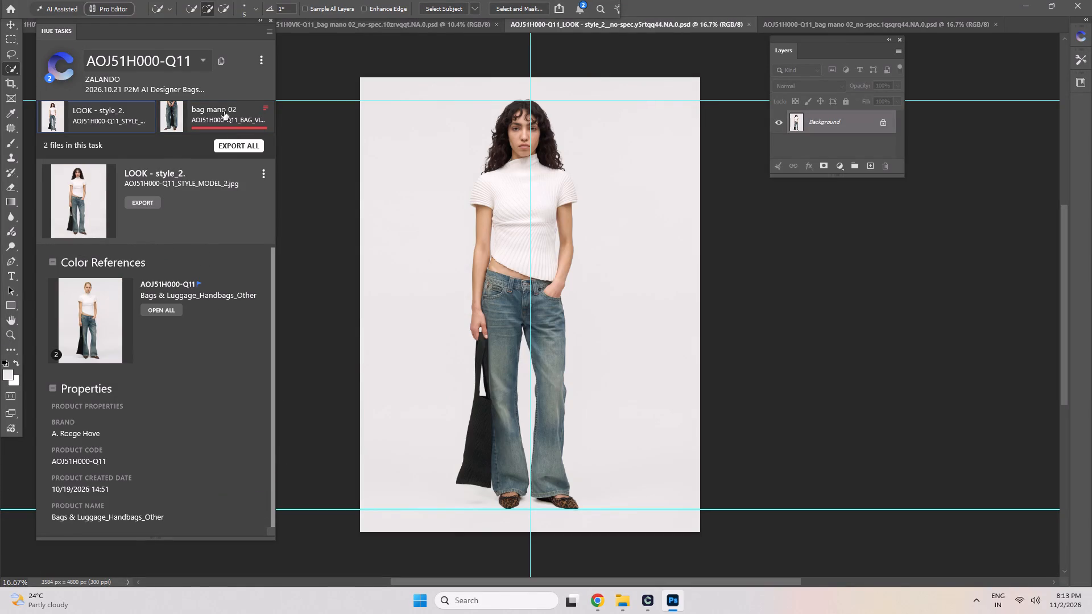
pyautogui.click(224, 111)
pyautogui.scroll(5, 527, 234)
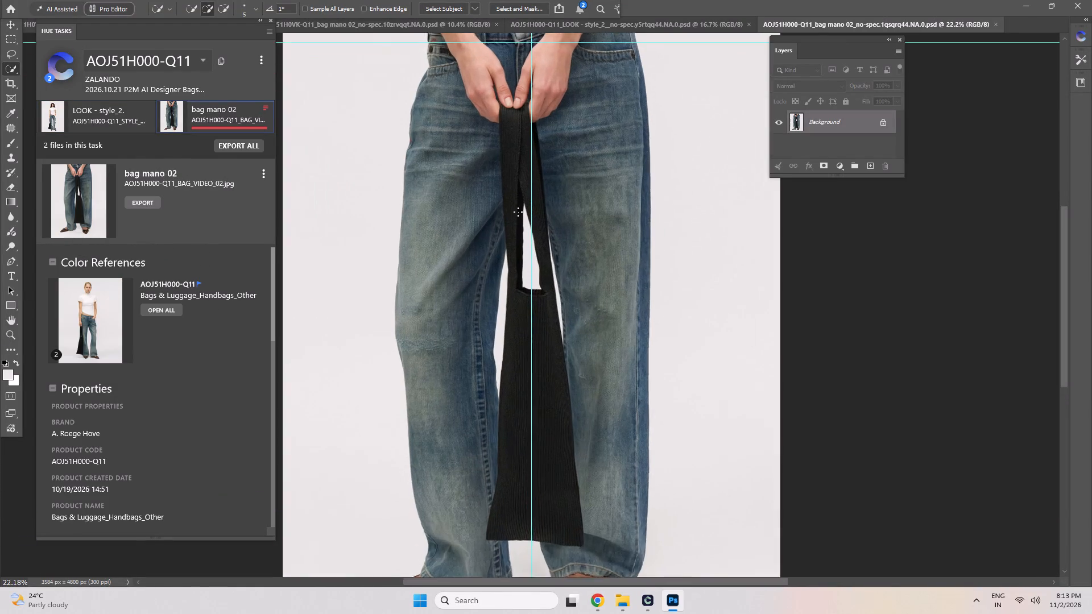
pyautogui.press('space')
pyautogui.press('space')
pyautogui.press('space')
pyautogui.press('space')
pyautogui.press('space')
pyautogui.press('space')
pyautogui.press('space')
pyautogui.press('space')
pyautogui.press('space')
pyautogui.press('space')
pyautogui.press('space')
pyautogui.press('space')
pyautogui.press('space')
pyautogui.press('space')
pyautogui.press('space')
pyautogui.press('space')
pyautogui.press('space')
pyautogui.press('space')
pyautogui.press('space')
pyautogui.press('space')
pyautogui.moveTo(475, 218); pyautogui.dragTo(476, 351)
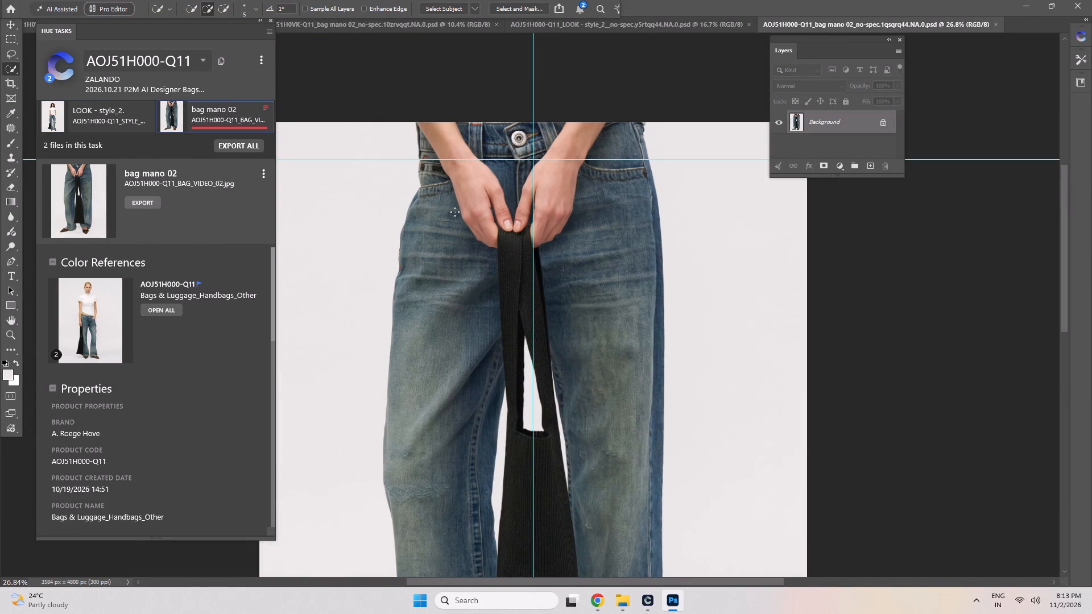
pyautogui.moveTo(442, 216); pyautogui.dragTo(449, 211)
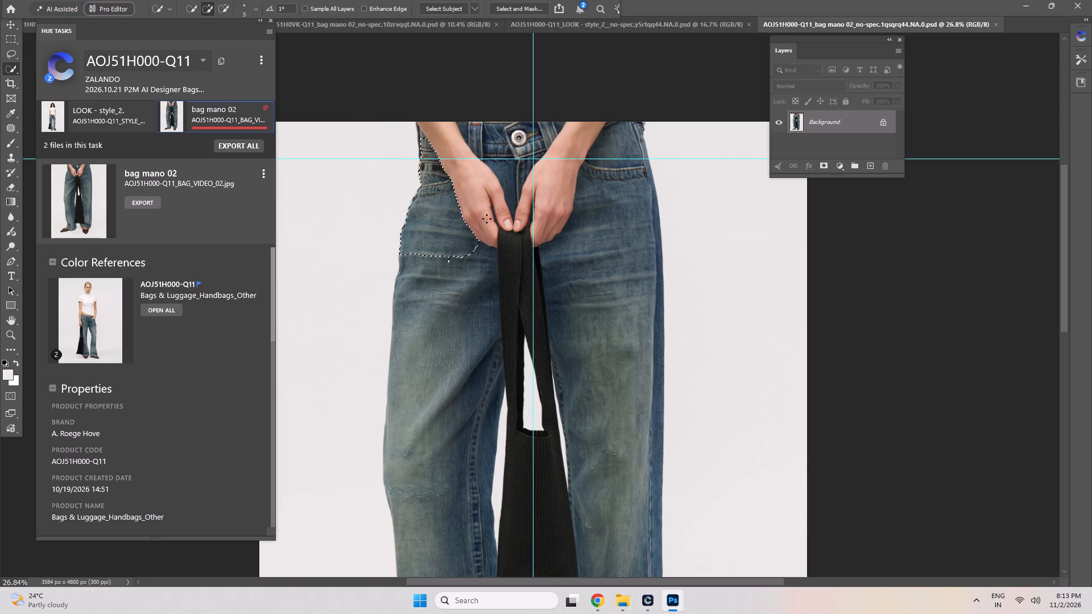
pyautogui.moveTo(450, 305); pyautogui.dragTo(463, 473)
pyautogui.press('space')
pyautogui.press('space')
pyautogui.press('space')
pyautogui.press('space')
pyautogui.press('space')
pyautogui.press('space')
pyautogui.press('space')
pyautogui.press('space')
pyautogui.press('space')
pyautogui.press('space')
pyautogui.press('space')
pyautogui.press('space')
pyautogui.press('space')
pyautogui.press('space')
pyautogui.press('space')
pyautogui.press('space')
pyautogui.press('space')
pyautogui.press('space')
pyautogui.press('space')
pyautogui.press('space')
pyautogui.moveTo(468, 455); pyautogui.dragTo(473, 303)
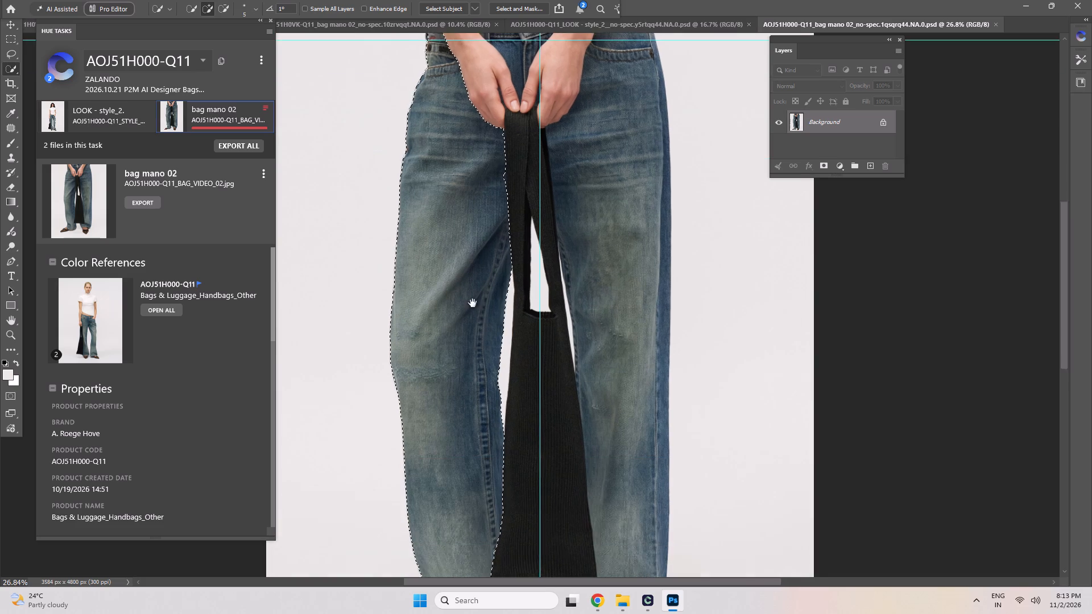
pyautogui.moveTo(473, 303); pyautogui.dragTo(480, 216)
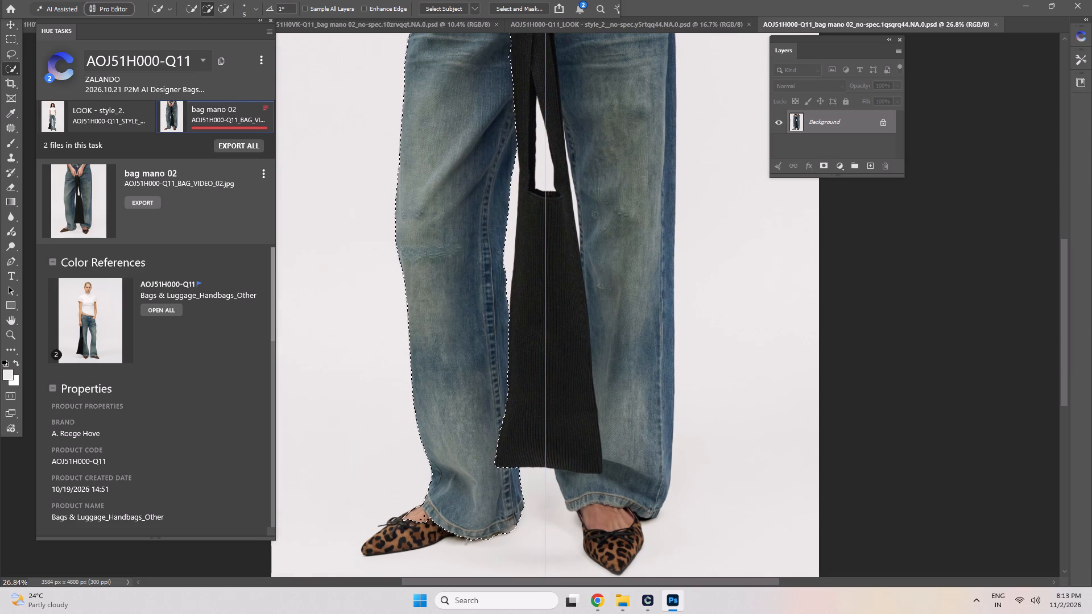
pyautogui.keyDown('alt'); pyautogui.moveTo(418, 515); pyautogui.dragTo(426, 519); pyautogui.keyUp('alt')
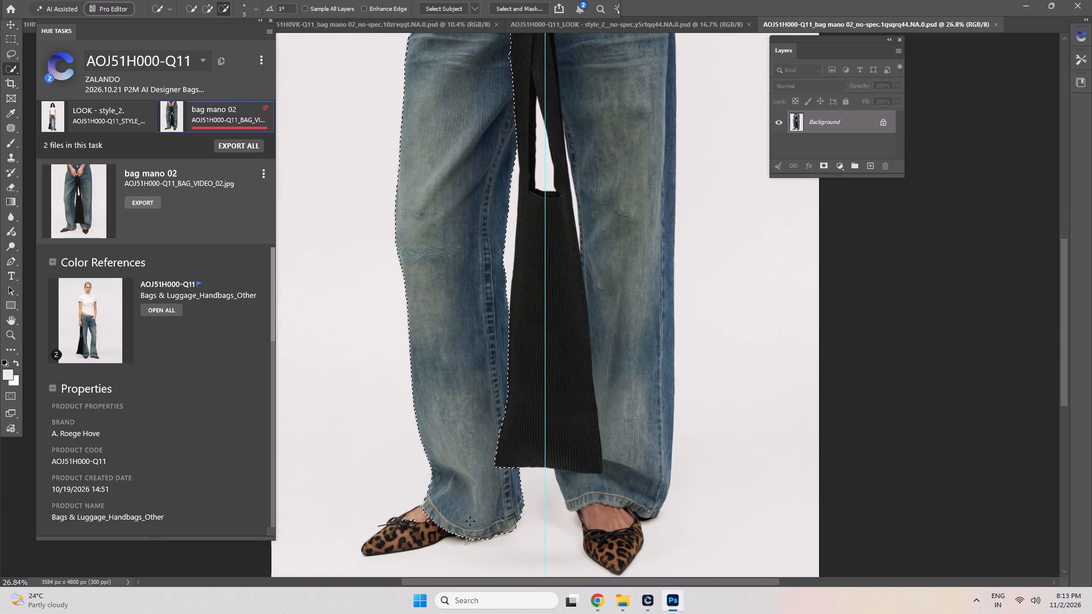
# Add the other jeans leg to the selection and subtract the bare foot below its hem.
pyautogui.press('space')
pyautogui.moveTo(621, 353); pyautogui.dragTo(622, 440)
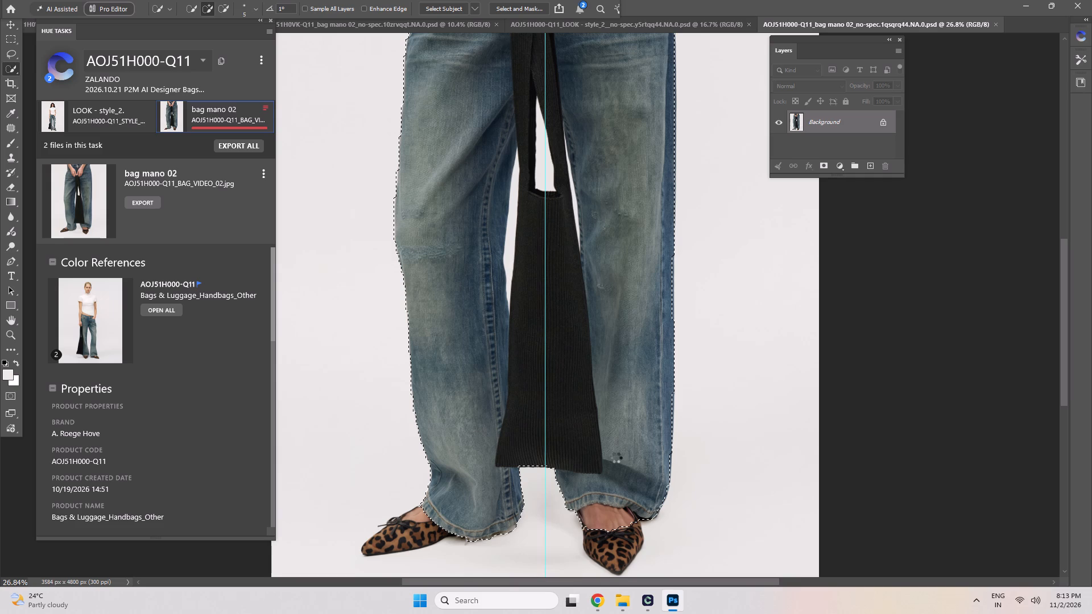
pyautogui.keyDown('alt'); pyautogui.moveTo(600, 528); pyautogui.dragTo(603, 517); pyautogui.keyUp('alt')
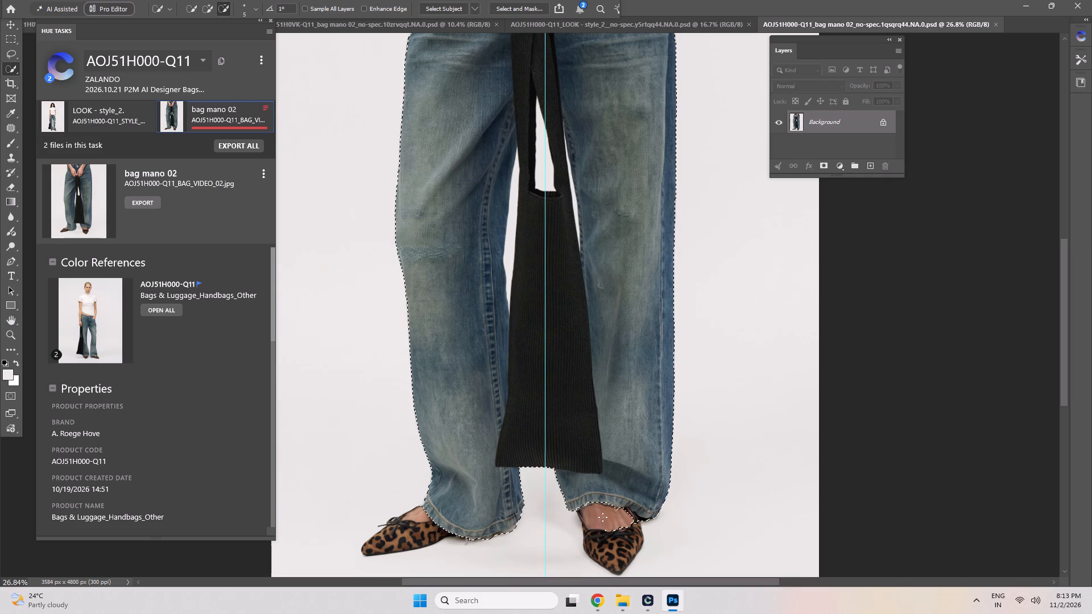
pyautogui.keyDown('alt'); pyautogui.moveTo(603, 517); pyautogui.dragTo(602, 510); pyautogui.keyUp('alt')
# Subtract the black bag body, its lower straps and the background gaps between the legs from the jeans selection.
pyautogui.keyDown('alt'); pyautogui.moveTo(547, 356); pyautogui.dragTo(556, 395); pyautogui.keyUp('alt')
pyautogui.press('space')
pyautogui.press('space')
pyautogui.press('space')
pyautogui.press('space')
pyautogui.press('space')
pyautogui.press('space')
pyautogui.press('space')
pyautogui.press('space')
pyautogui.press('space')
pyautogui.press('space')
pyautogui.press('space')
pyautogui.press('space')
pyautogui.moveTo(614, 325); pyautogui.dragTo(607, 424)
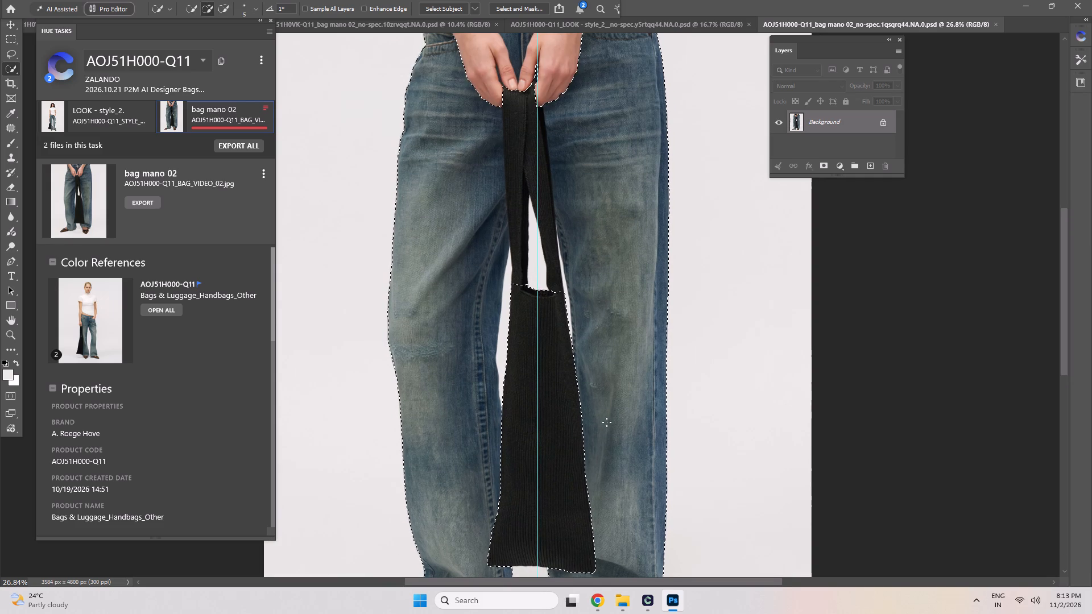
pyautogui.moveTo(510, 302); pyautogui.dragTo(506, 288)
pyautogui.keyDown('alt'); pyautogui.moveTo(511, 313); pyautogui.dragTo(506, 318); pyautogui.keyUp('alt')
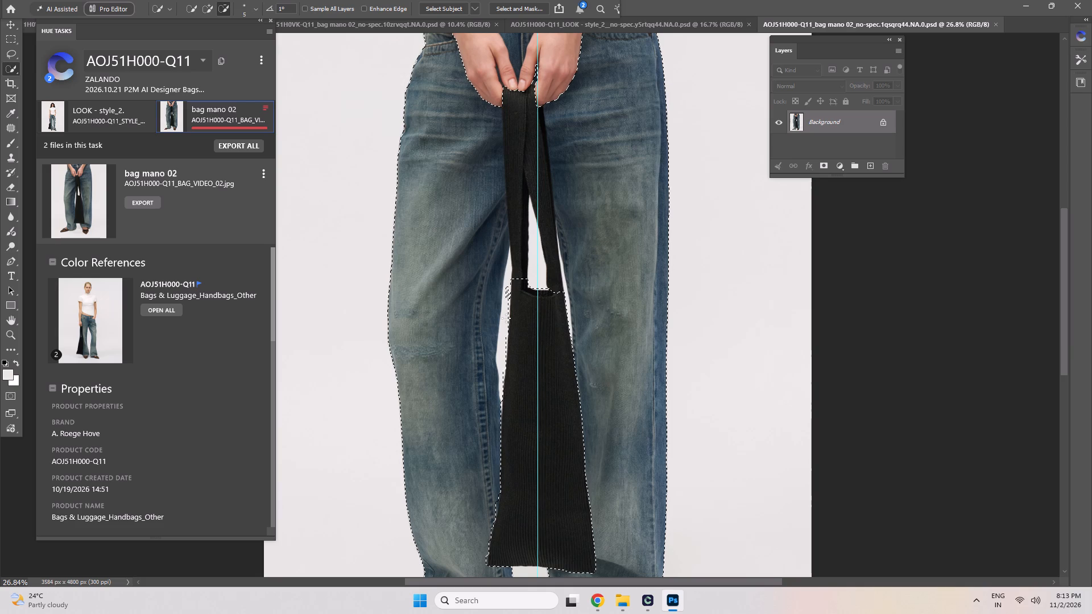
pyautogui.keyDown('alt'); pyautogui.moveTo(506, 318); pyautogui.dragTo(571, 234); pyautogui.keyUp('alt')
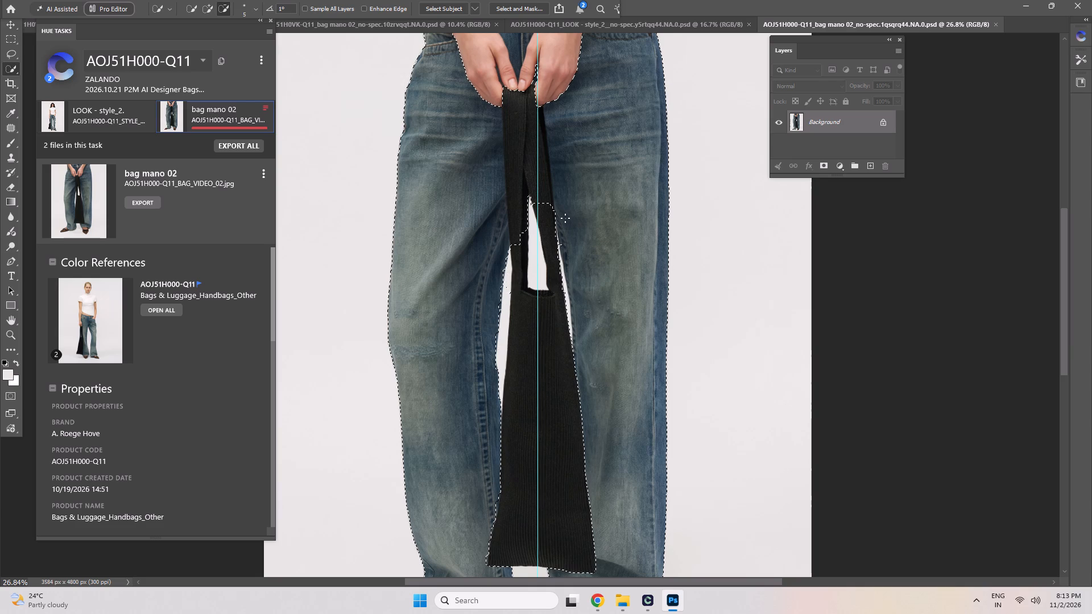
pyautogui.keyDown('alt'); pyautogui.click(564, 211); pyautogui.keyUp('alt')
pyautogui.keyDown('alt'); pyautogui.moveTo(564, 207); pyautogui.dragTo(575, 322); pyautogui.keyUp('alt')
# Refine the jeans selection by adding back the missed denim edge alongside the bag strap and upper bag side.
pyautogui.moveTo(598, 219); pyautogui.dragTo(592, 191)
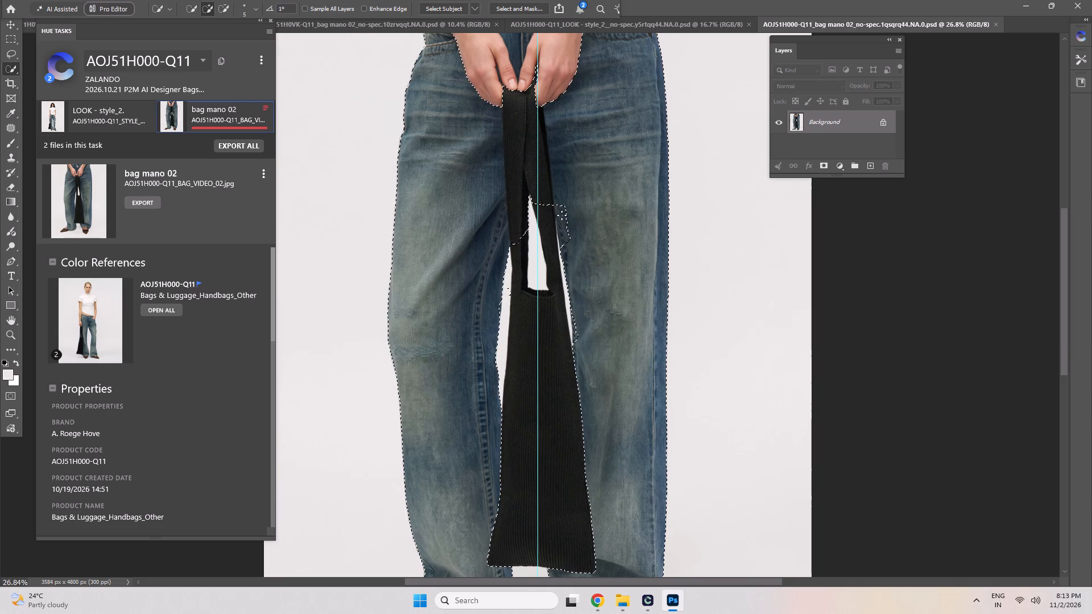
pyautogui.moveTo(562, 208); pyautogui.dragTo(569, 240)
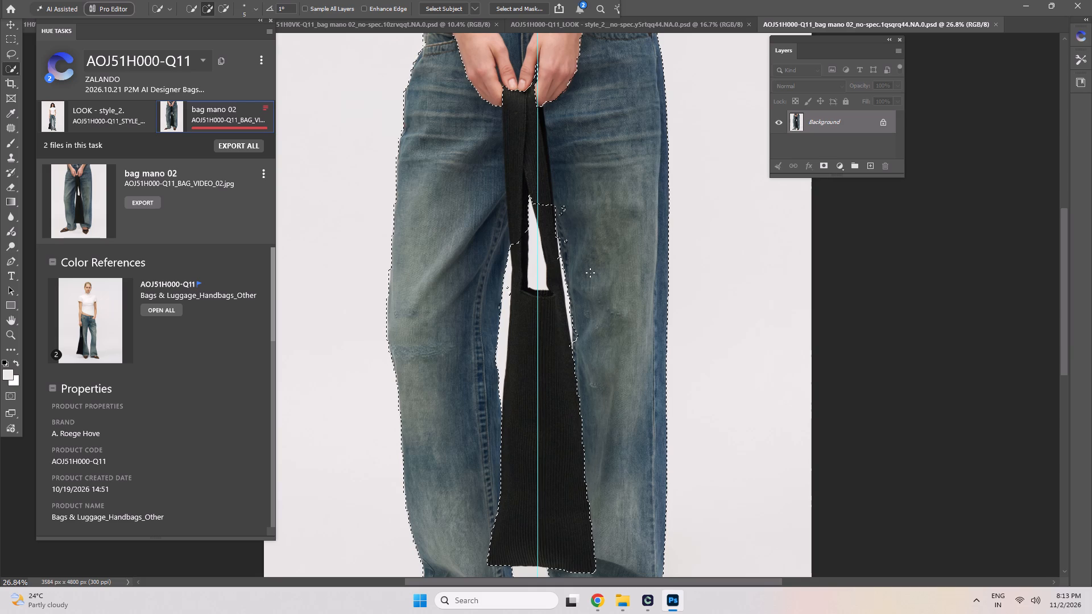
pyautogui.moveTo(561, 200); pyautogui.dragTo(562, 202)
pyautogui.moveTo(562, 202); pyautogui.dragTo(572, 251)
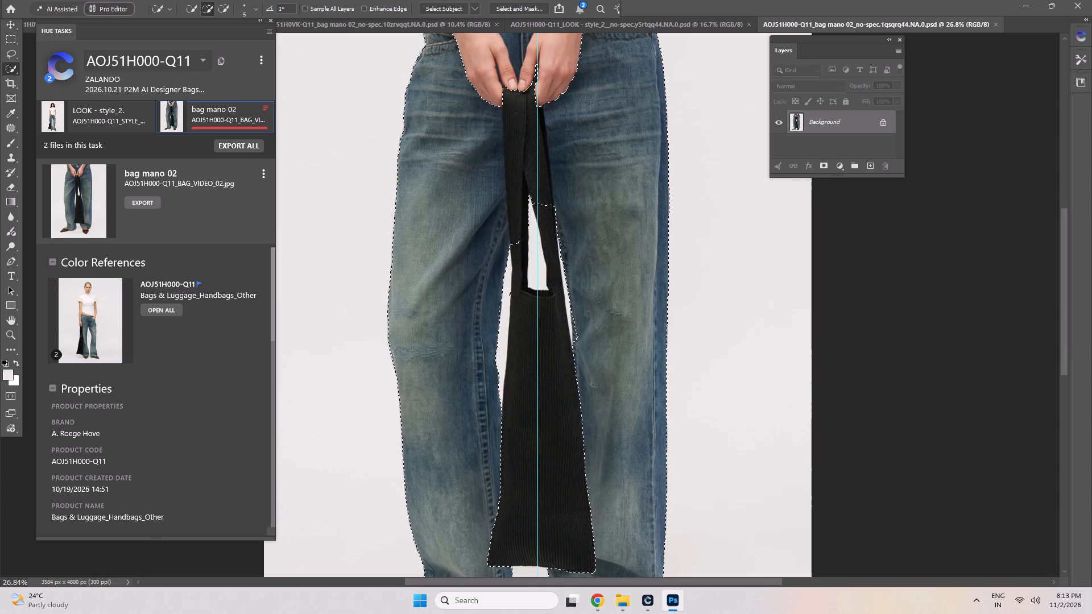
pyautogui.moveTo(574, 318); pyautogui.dragTo(576, 331)
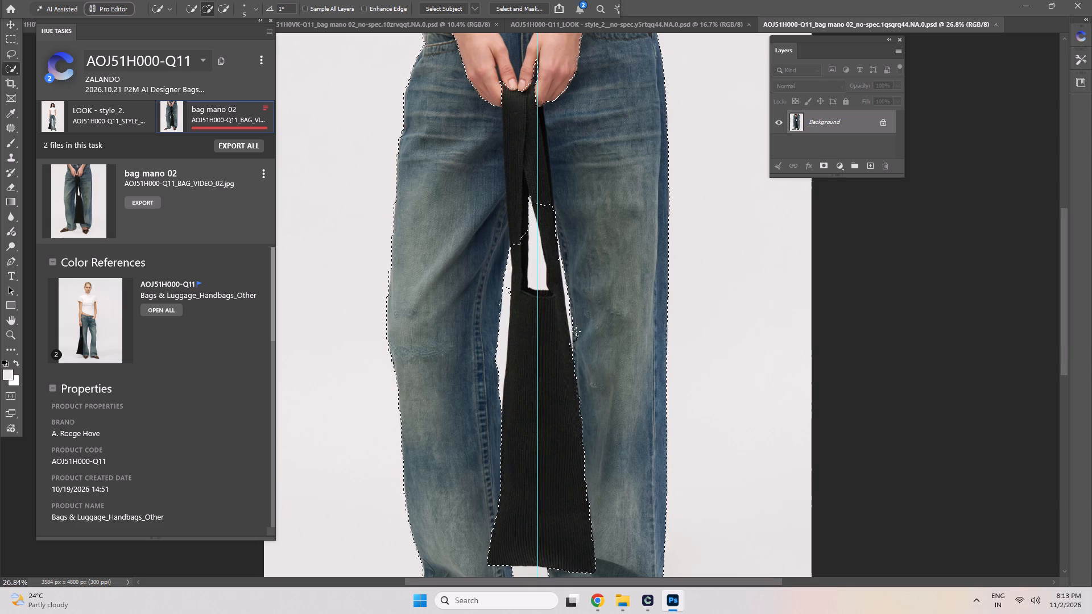
pyautogui.moveTo(576, 331); pyautogui.dragTo(576, 334)
pyautogui.doubleClick(576, 334)
pyautogui.click(575, 330)
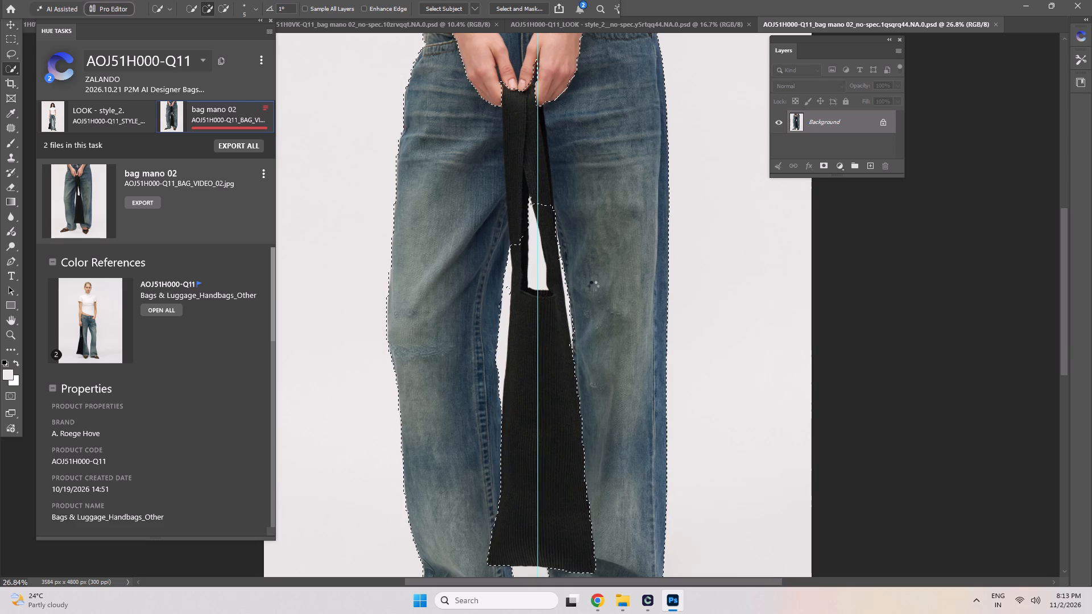
# Add the jeans waistband and fly area between the hands to the selection, including the outer waist edge.
pyautogui.press('space')
pyautogui.press('space')
pyautogui.press('space')
pyautogui.press('space')
pyautogui.press('space')
pyautogui.press('space')
pyautogui.press('space')
pyautogui.press('space')
pyautogui.press('space')
pyautogui.press('space')
pyautogui.press('space')
pyautogui.press('space')
pyautogui.press('space')
pyautogui.press('space')
pyautogui.press('space')
pyautogui.press('space')
pyautogui.press('space')
pyautogui.press('space')
pyautogui.press('space')
pyautogui.press('space')
pyautogui.moveTo(557, 179); pyautogui.dragTo(565, 345)
pyautogui.click(565, 345)
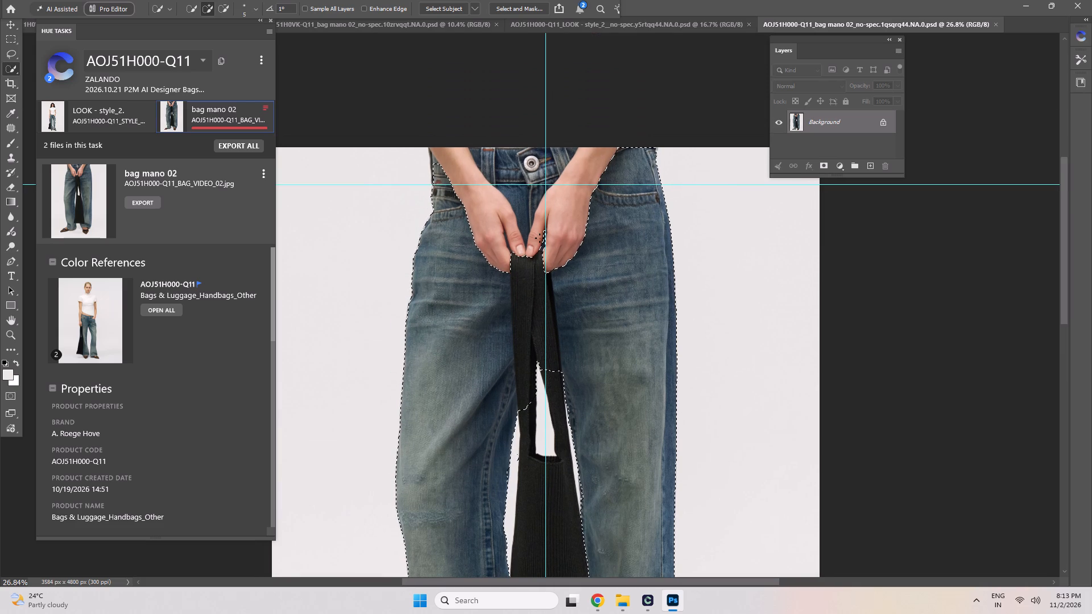
pyautogui.moveTo(507, 165); pyautogui.dragTo(522, 194)
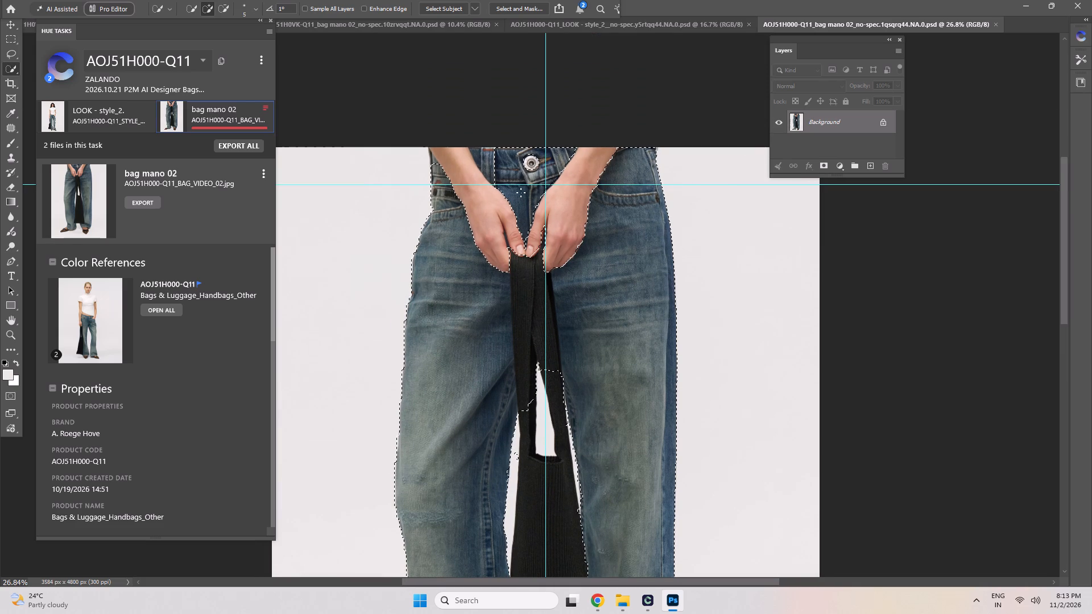
pyautogui.moveTo(497, 172); pyautogui.dragTo(484, 159)
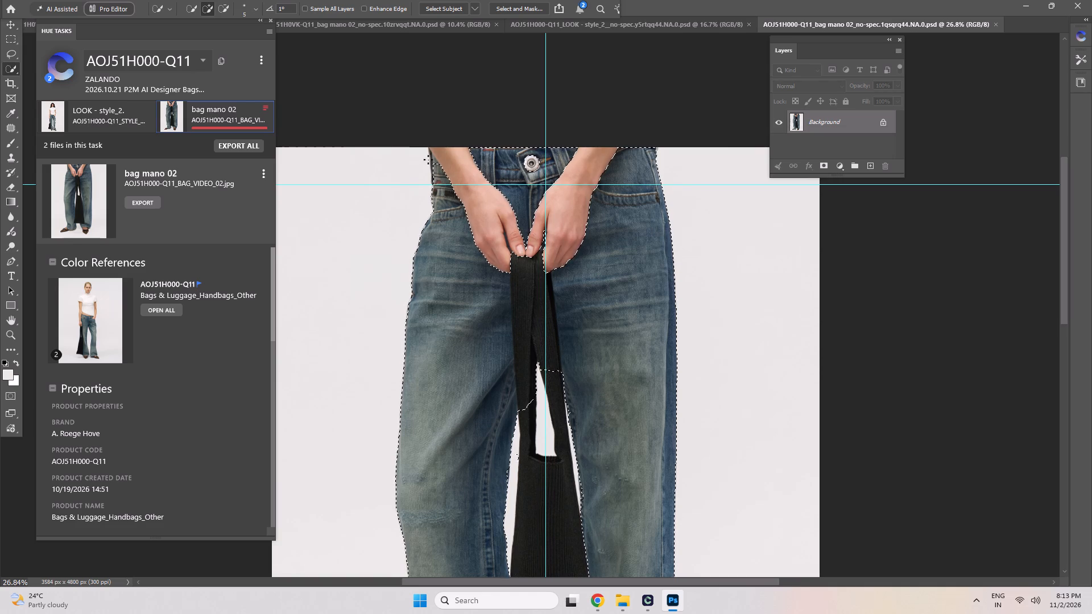
pyautogui.moveTo(432, 157); pyautogui.dragTo(439, 167)
# Brighten the selected jeans with an RGB Curves point at input 125, output 138, and deselect.
pyautogui.scroll(-5, 500, 294)
pyautogui.press('space')
pyautogui.press('space')
pyautogui.press('space')
pyautogui.press('space')
pyautogui.press('space')
pyautogui.press('space')
pyautogui.press('space')
pyautogui.press('space')
pyautogui.press('space')
pyautogui.press('space')
pyautogui.press('space')
pyautogui.press('space')
pyautogui.press('space')
pyautogui.press('space')
pyautogui.press('space')
pyautogui.press('space')
pyautogui.press('space')
pyautogui.press('space')
pyautogui.press('space')
pyautogui.press('space')
pyautogui.moveTo(553, 417); pyautogui.dragTo(556, 403)
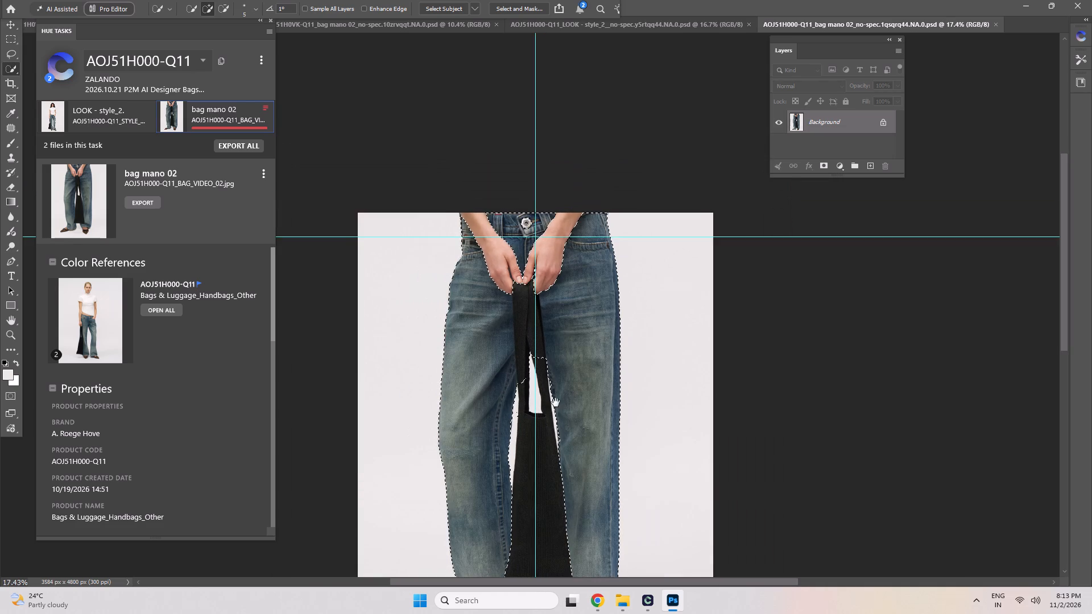
pyautogui.moveTo(556, 403); pyautogui.dragTo(564, 320)
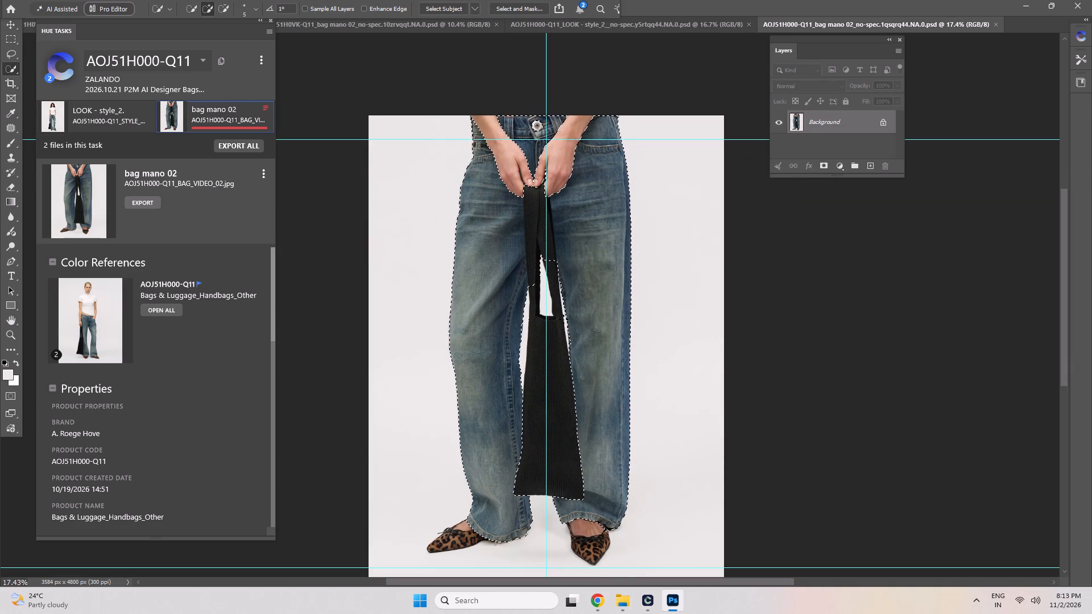
pyautogui.hotkey('ctrl', 'm')
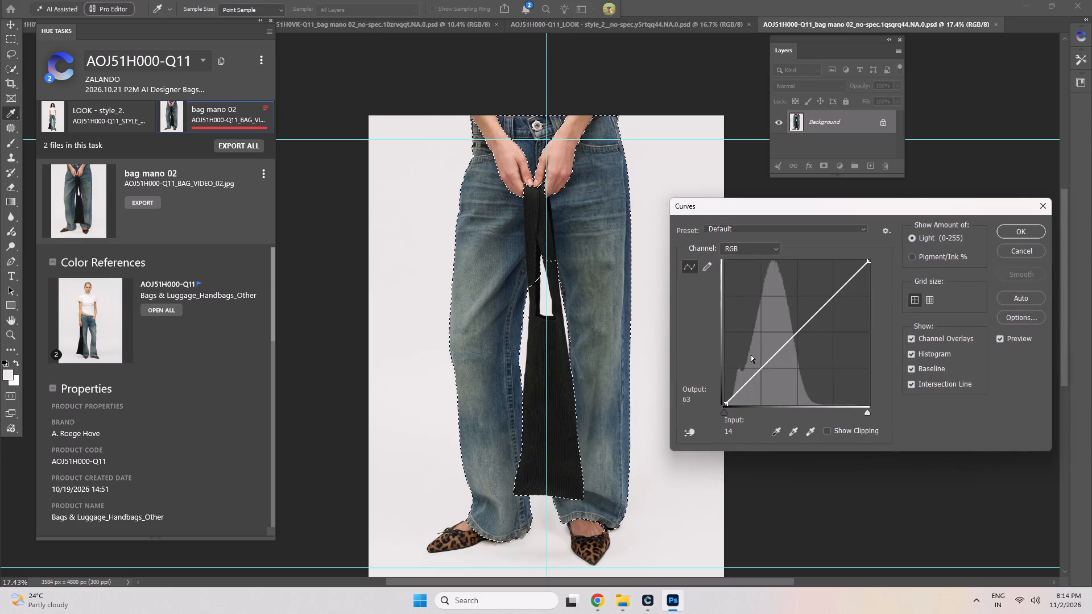
pyautogui.click(796, 331)
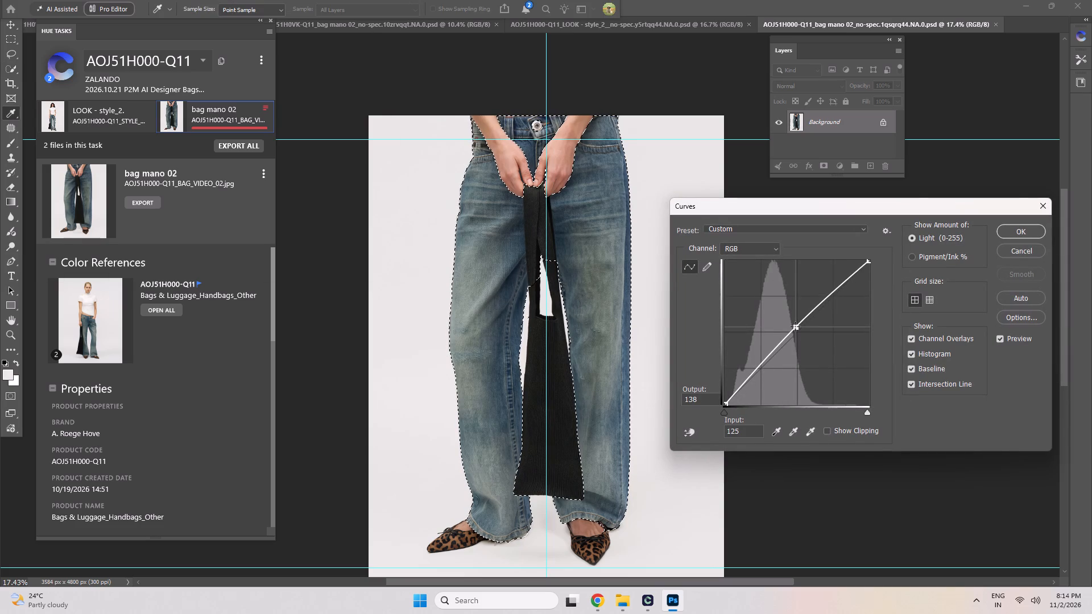
pyautogui.press('Return')
pyautogui.hotkey('ctrl', 'd')
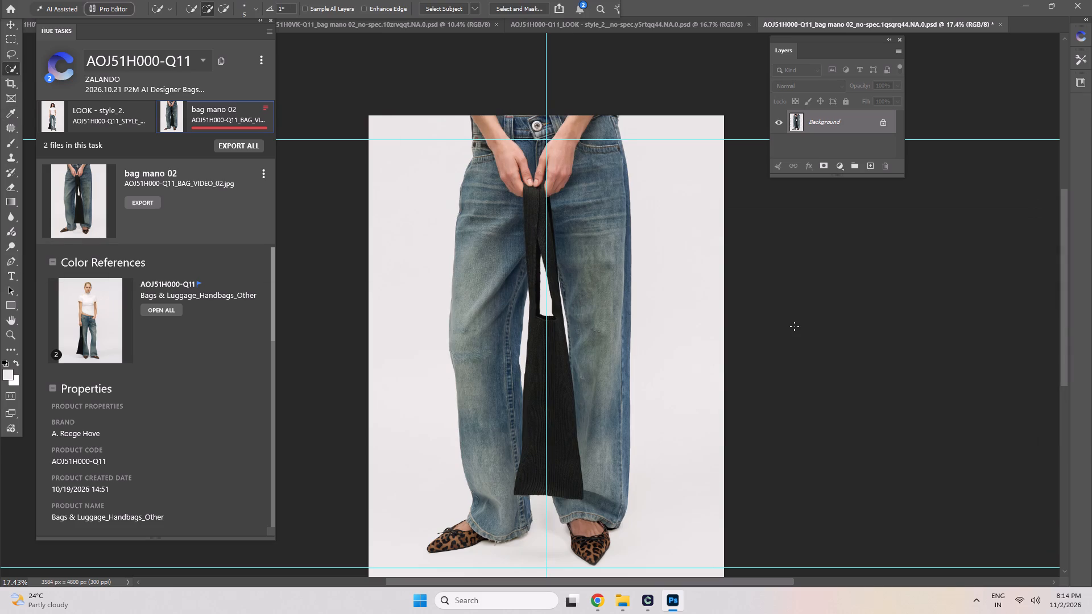
# Recheck the corrected bag mano 02 image and export all files of the AOJ51H000-Q11 task.
pyautogui.click(134, 116)
pyautogui.click(239, 115)
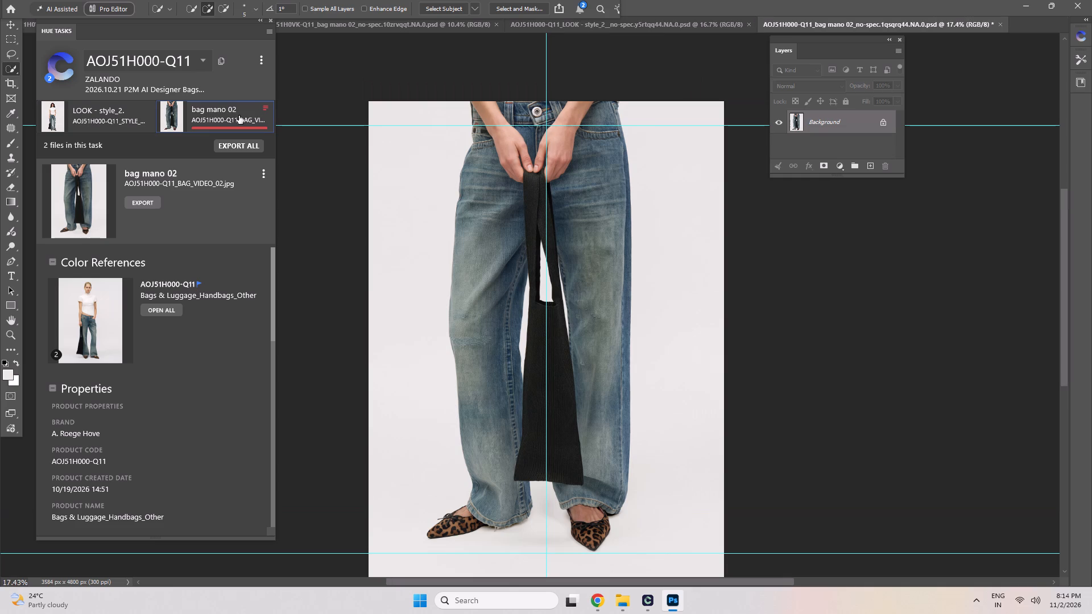
pyautogui.click(238, 142)
pyautogui.click(216, 264)
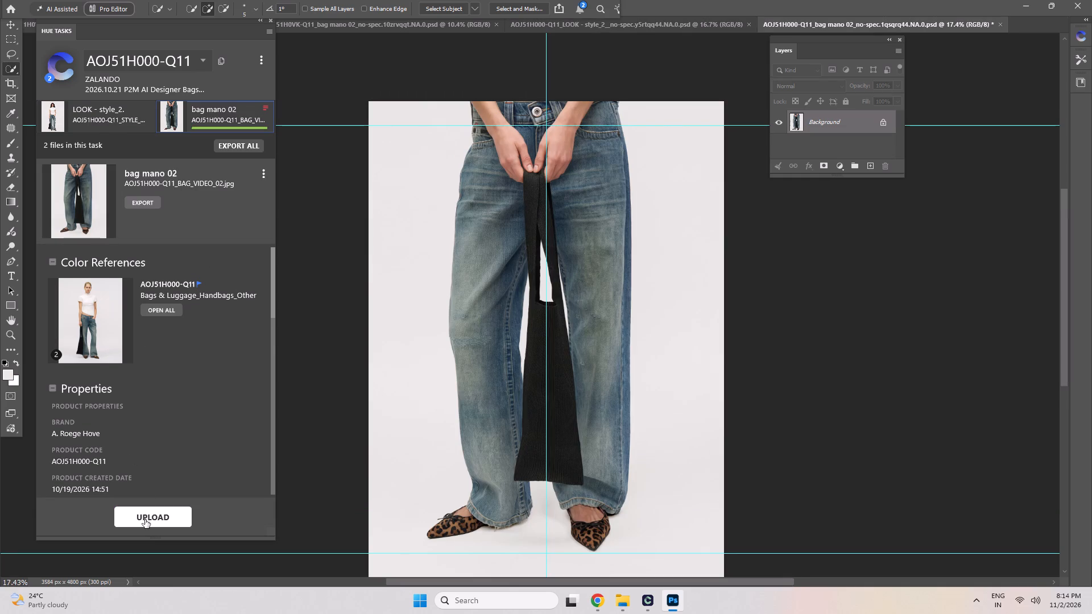
# Upload the exported AOJ51H000-Q11 files.
pyautogui.click(145, 520)
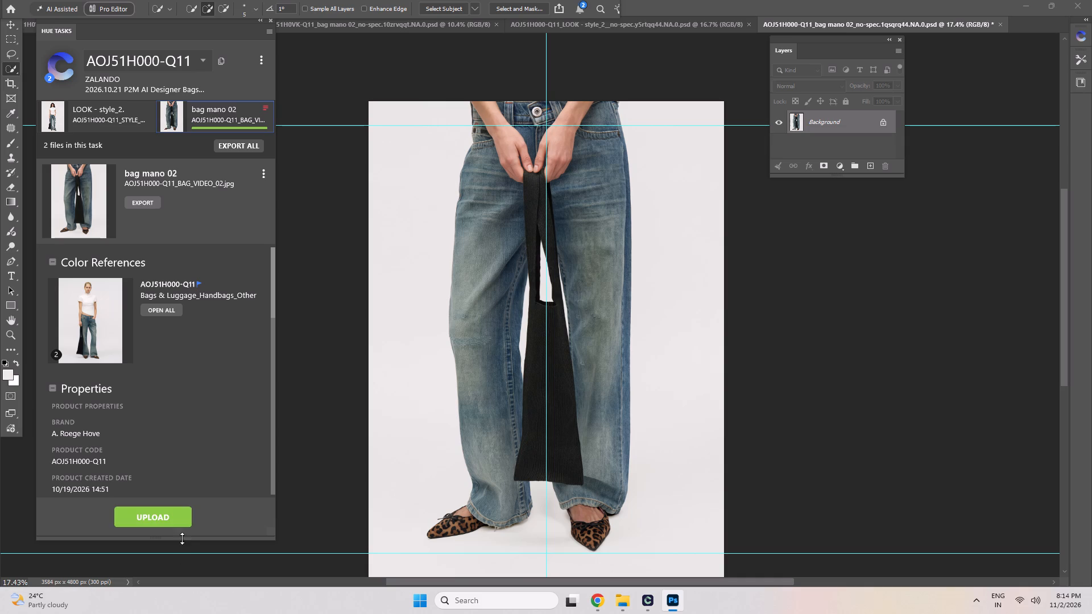
pyautogui.click(155, 520)
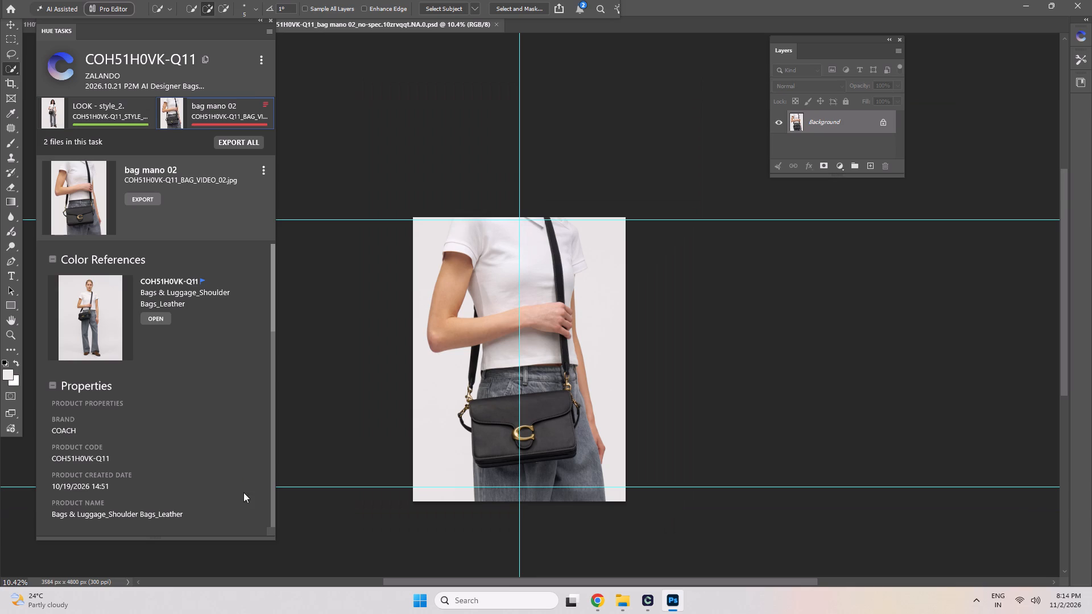
# Switch to Hue and open the assigned task DK151H1AC-Q11.
pyautogui.click(656, 603)
pyautogui.scroll(8, 300, 378)
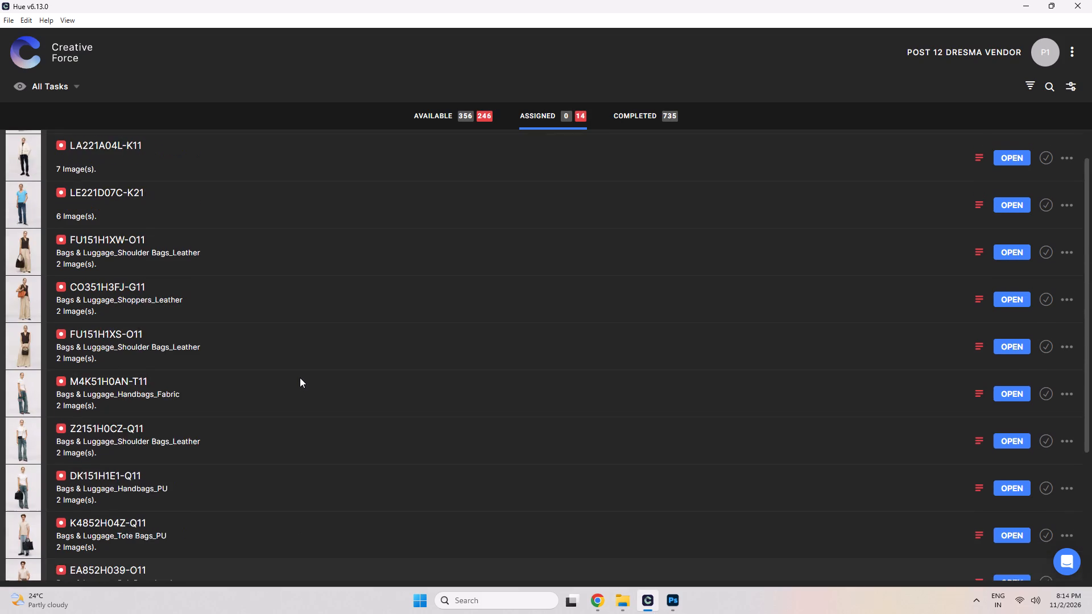
pyautogui.scroll(-16, 300, 377)
pyautogui.scroll(7, 304, 377)
pyautogui.scroll(-13, 304, 376)
pyautogui.scroll(9, 303, 359)
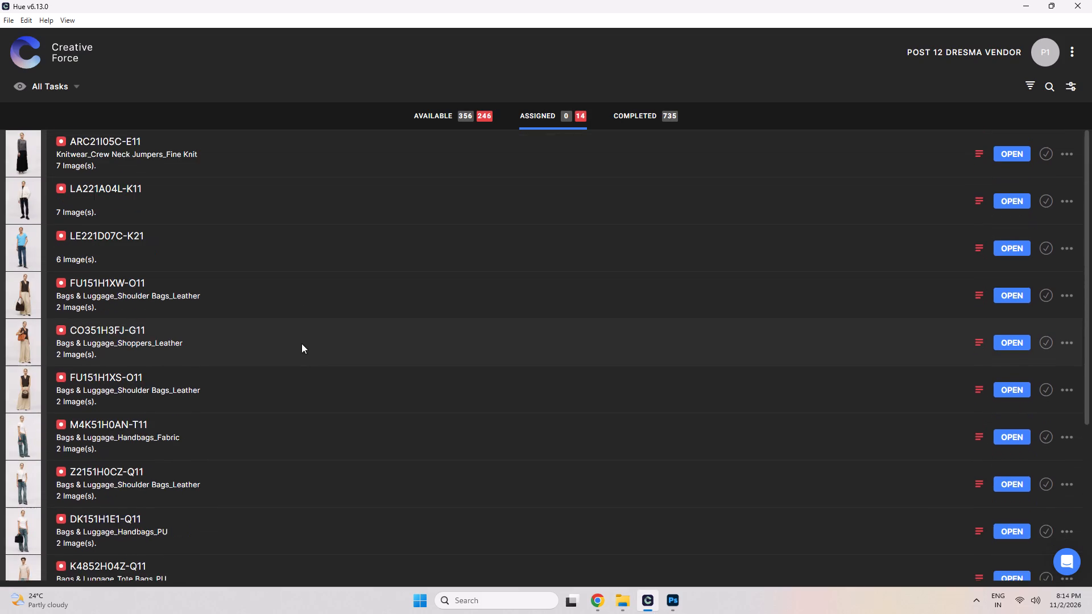
pyautogui.scroll(4, 301, 343)
pyautogui.scroll(-16, 299, 329)
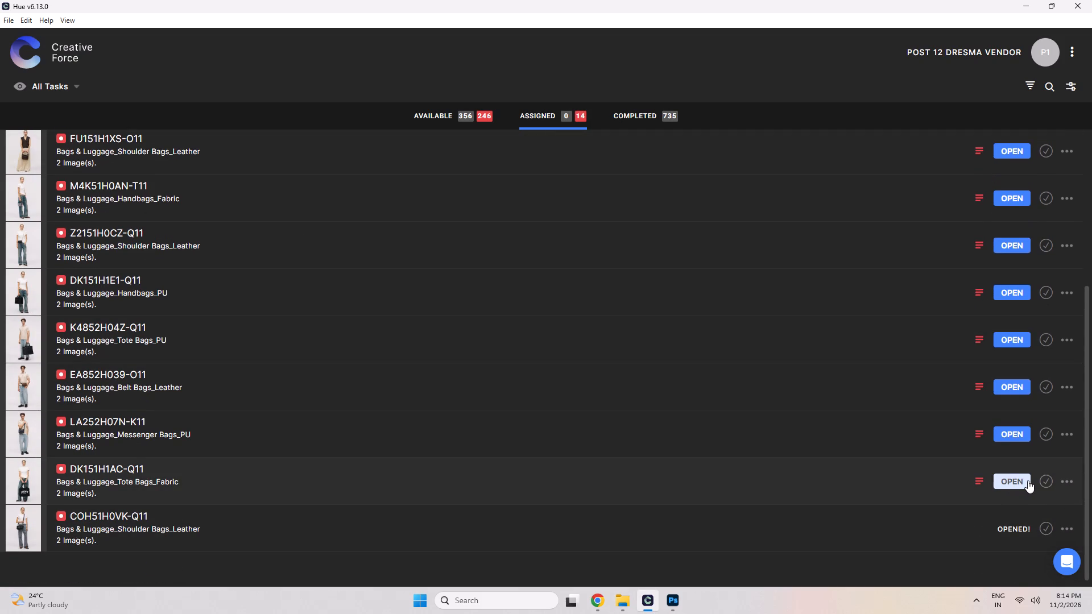
pyautogui.click(1029, 480)
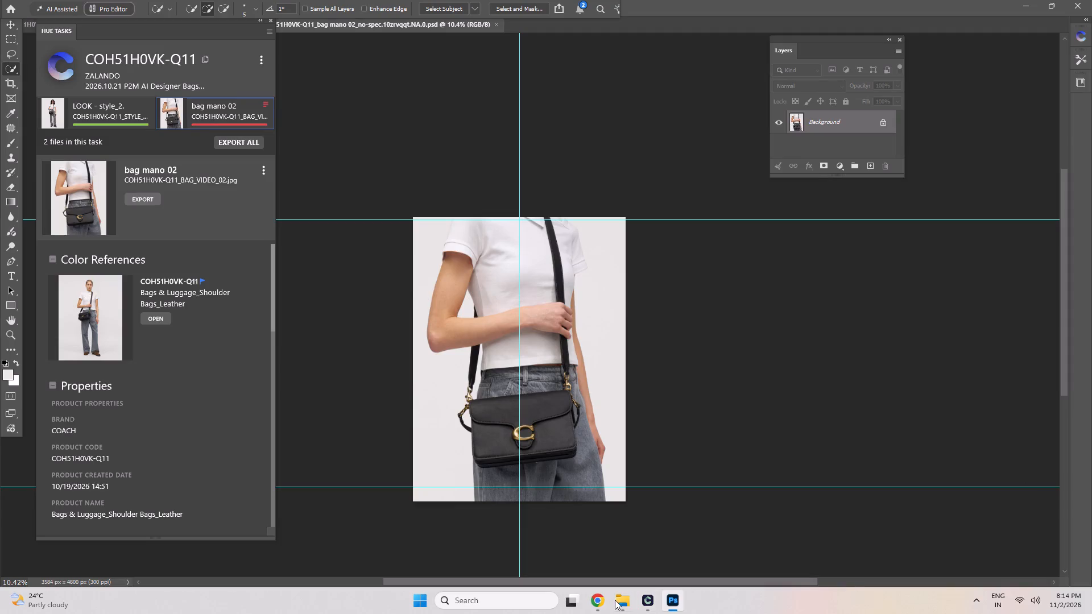
# Switch to Spotify and play the song Boom Shaka from the recent searches.
pyautogui.click(411, 603)
pyautogui.click(425, 304)
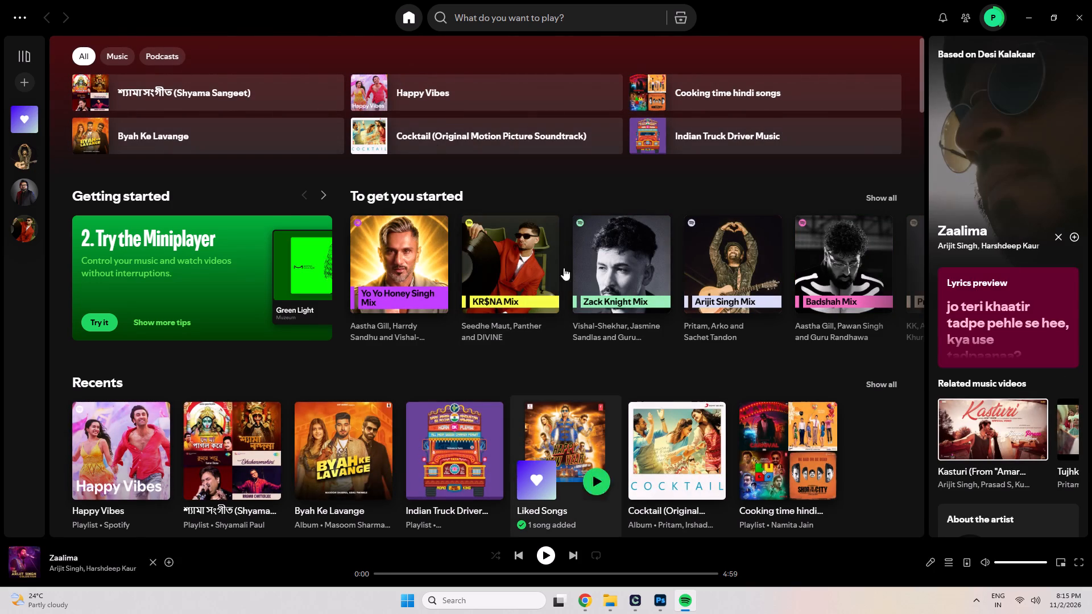
pyautogui.click(541, 18)
pyautogui.click(449, 68)
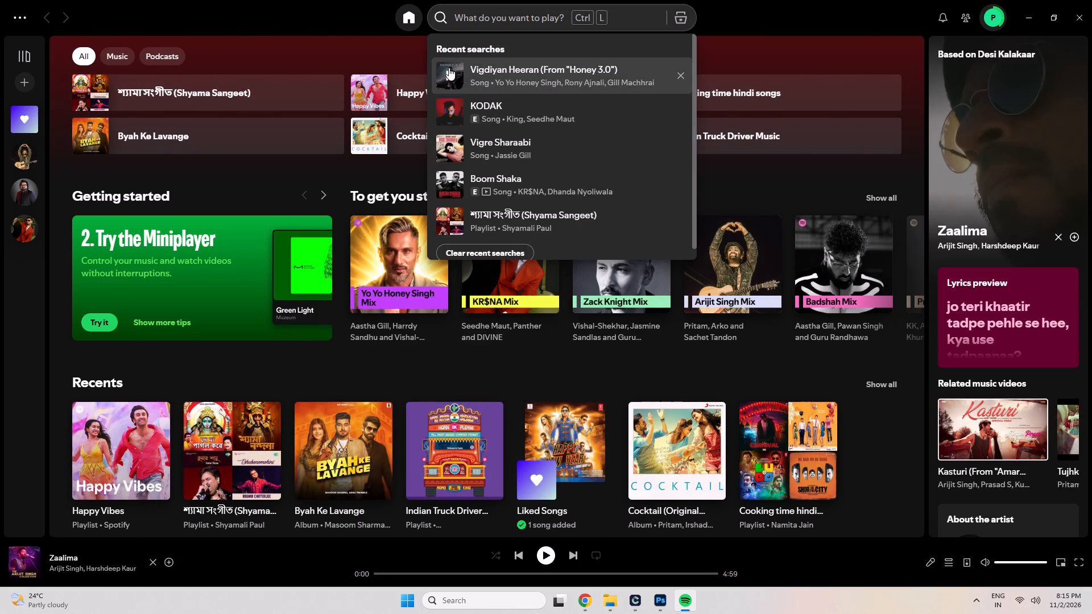
pyautogui.click(452, 181)
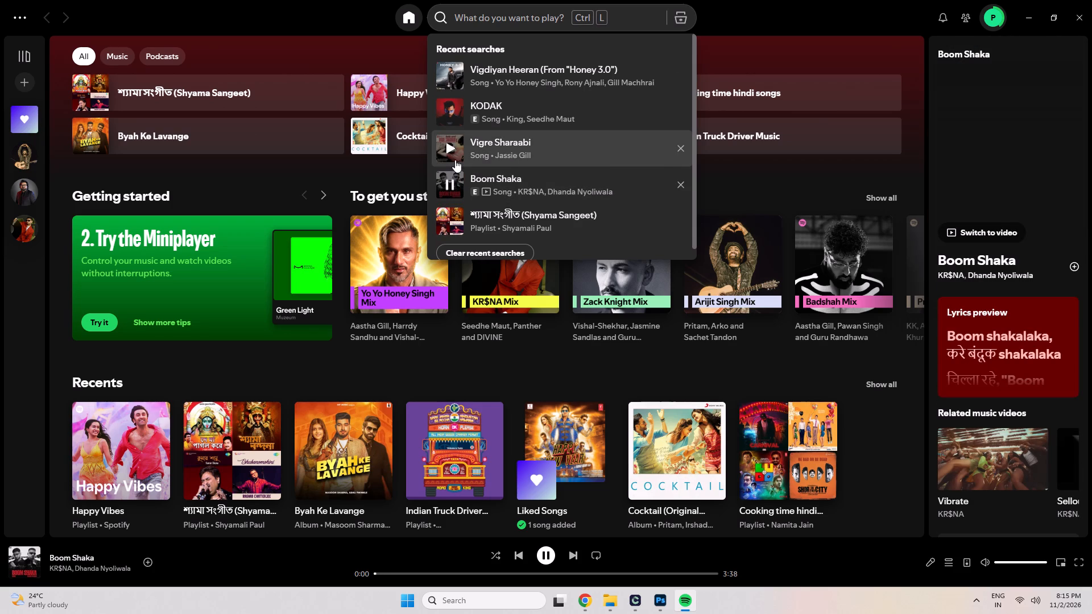
# Raise the system volume to 88.
pyautogui.click(1035, 601)
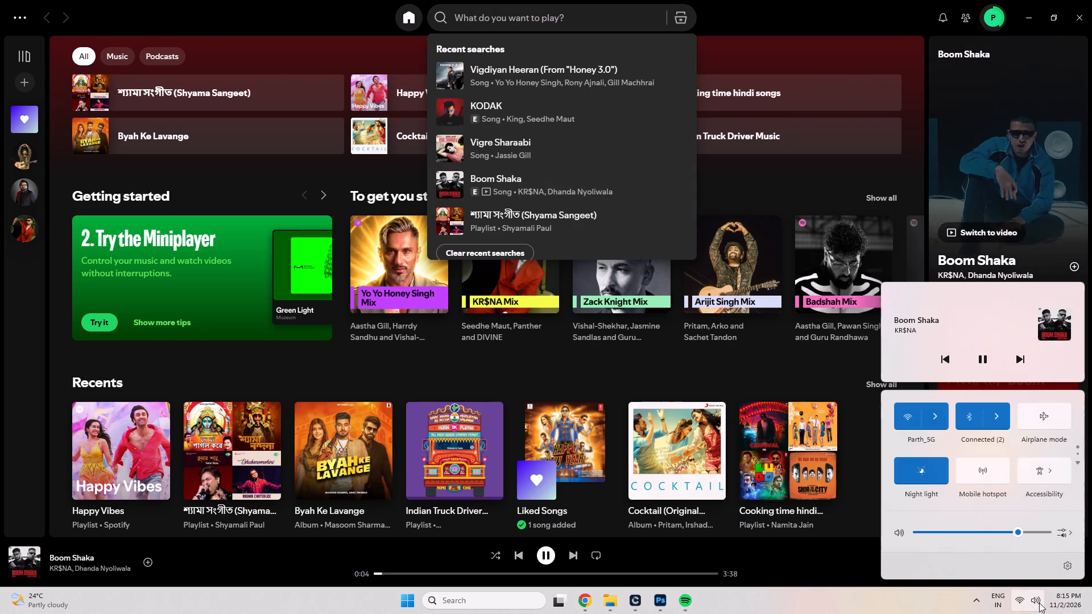
pyautogui.moveTo(1024, 534); pyautogui.dragTo(1031, 536)
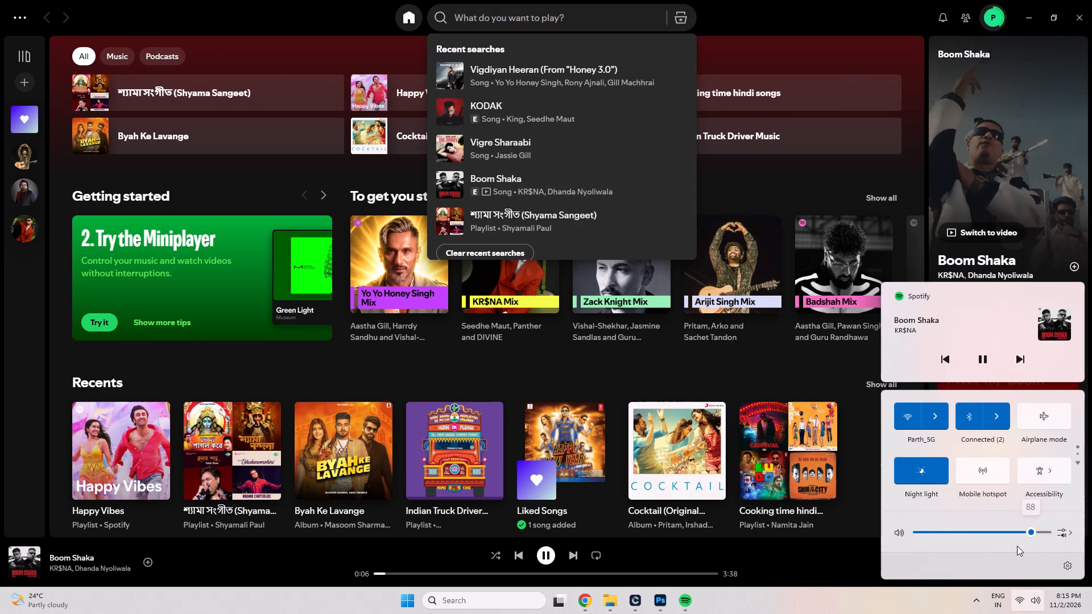
# Return to Photoshop and read the rejection notes for the bag mano 02 and LOOK - style_2 images of DK151H1AC-Q11.
pyautogui.click(659, 601)
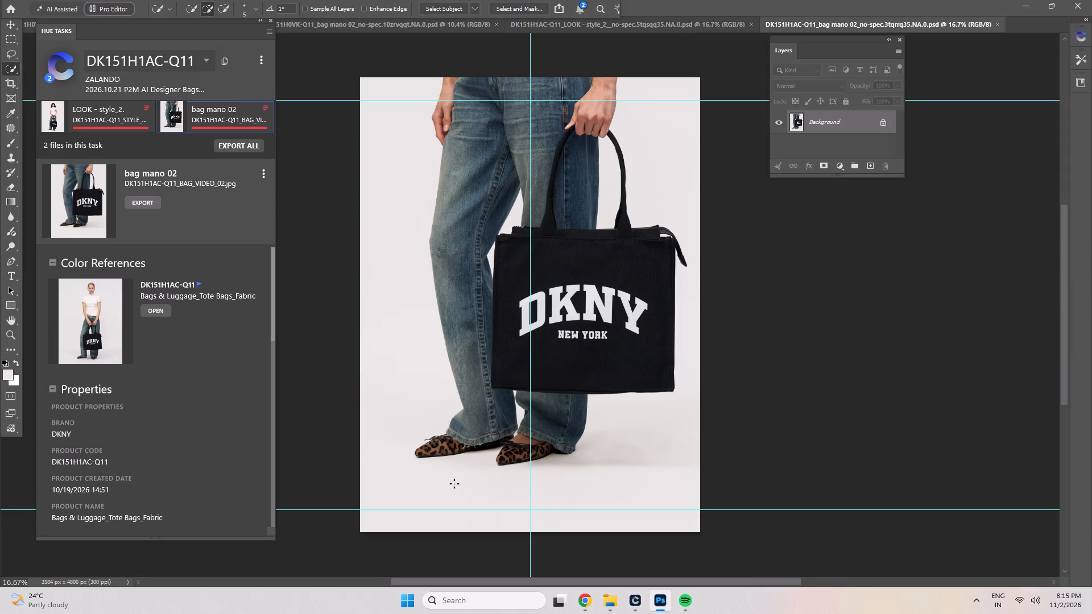
pyautogui.moveTo(273, 317); pyautogui.dragTo(276, 517)
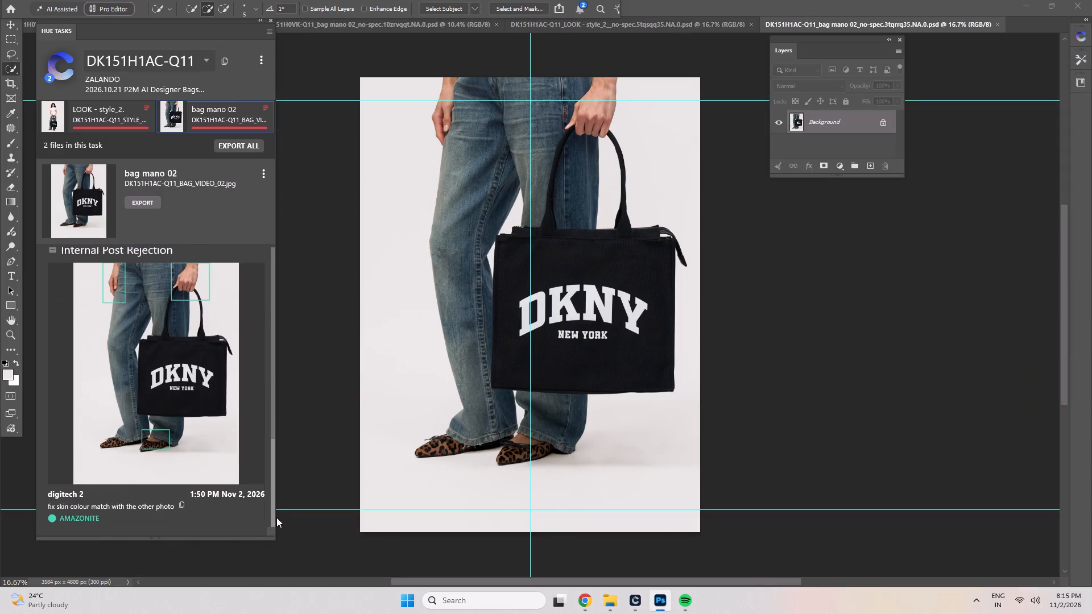
pyautogui.moveTo(276, 517); pyautogui.dragTo(278, 532)
pyautogui.moveTo(278, 532); pyautogui.dragTo(279, 527)
pyautogui.click(133, 113)
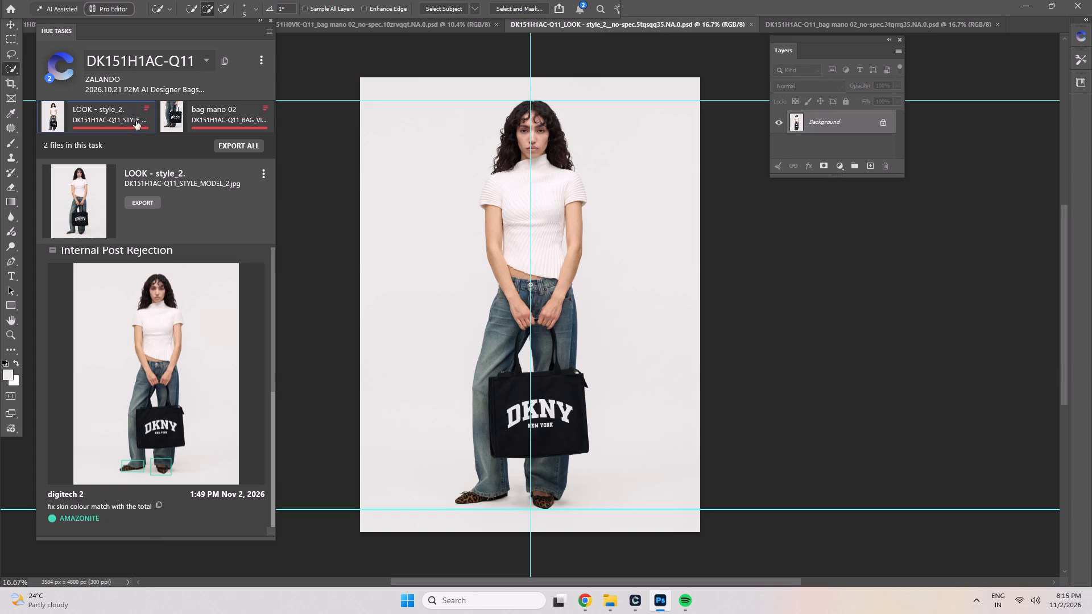
# Select the exposed foot skin above the front-facing leopard shoe, brighten it with an RGB Curves point at input 117, output 151, and deselect.
pyautogui.scroll(11, 565, 526)
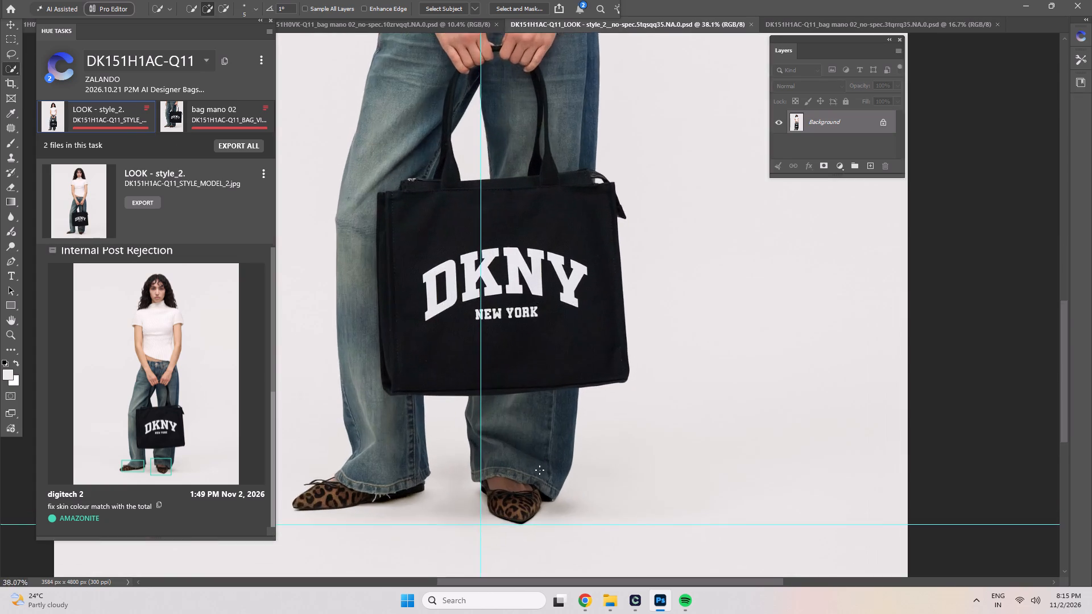
pyautogui.scroll(5, 540, 470)
pyautogui.moveTo(473, 487); pyautogui.dragTo(497, 496)
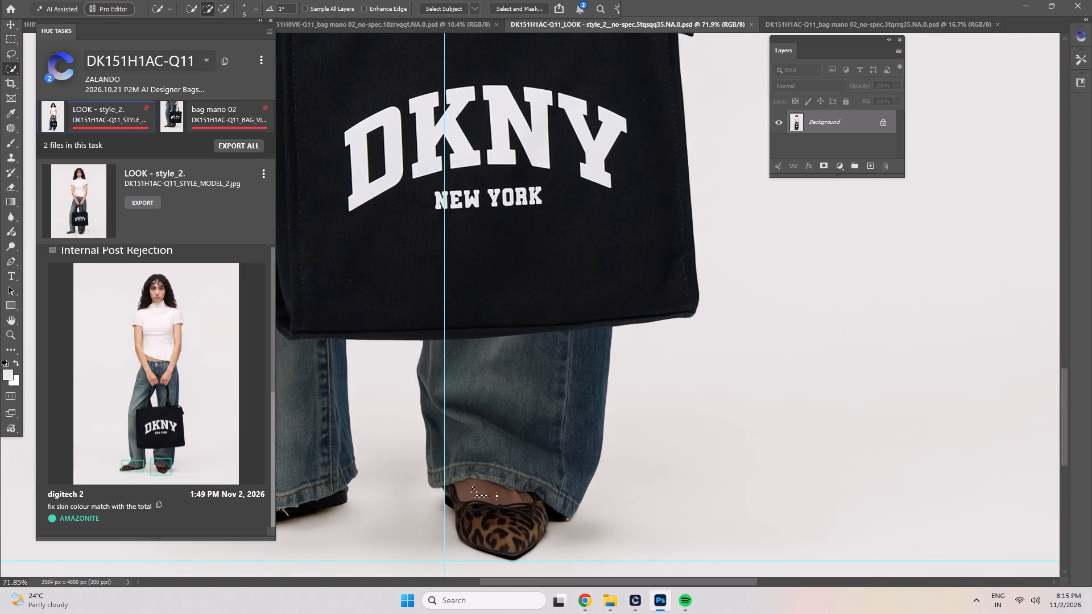
pyautogui.moveTo(497, 496); pyautogui.dragTo(511, 496)
pyautogui.moveTo(511, 496); pyautogui.dragTo(468, 485)
pyautogui.moveTo(468, 485); pyautogui.dragTo(510, 503)
pyautogui.click(510, 503)
pyautogui.moveTo(532, 501); pyautogui.dragTo(533, 495)
pyautogui.hotkey('ctrl', 'm')
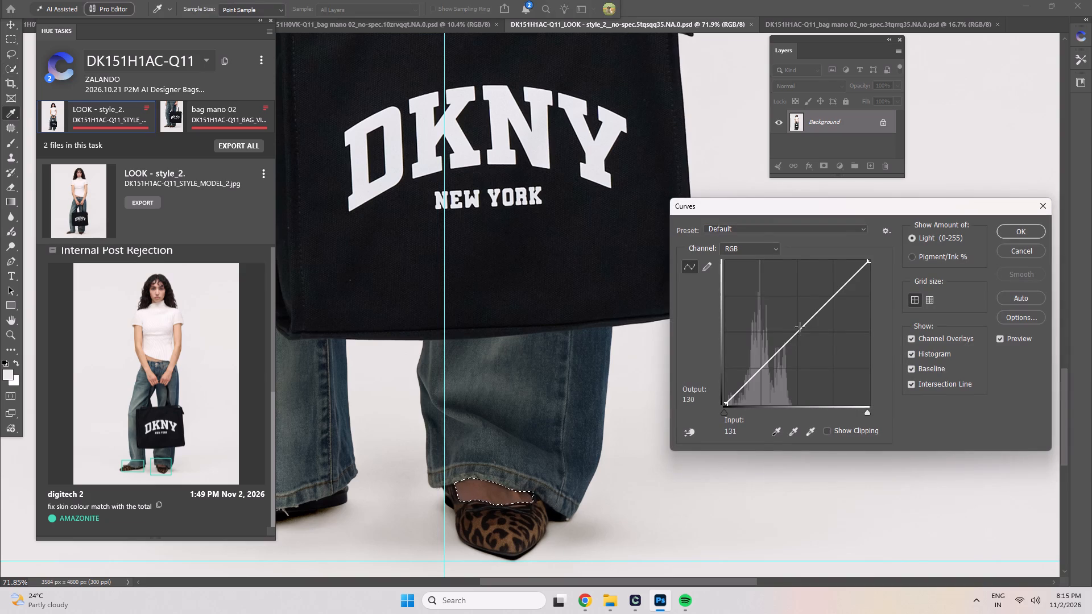
pyautogui.moveTo(800, 326); pyautogui.dragTo(791, 319)
pyautogui.press('Return')
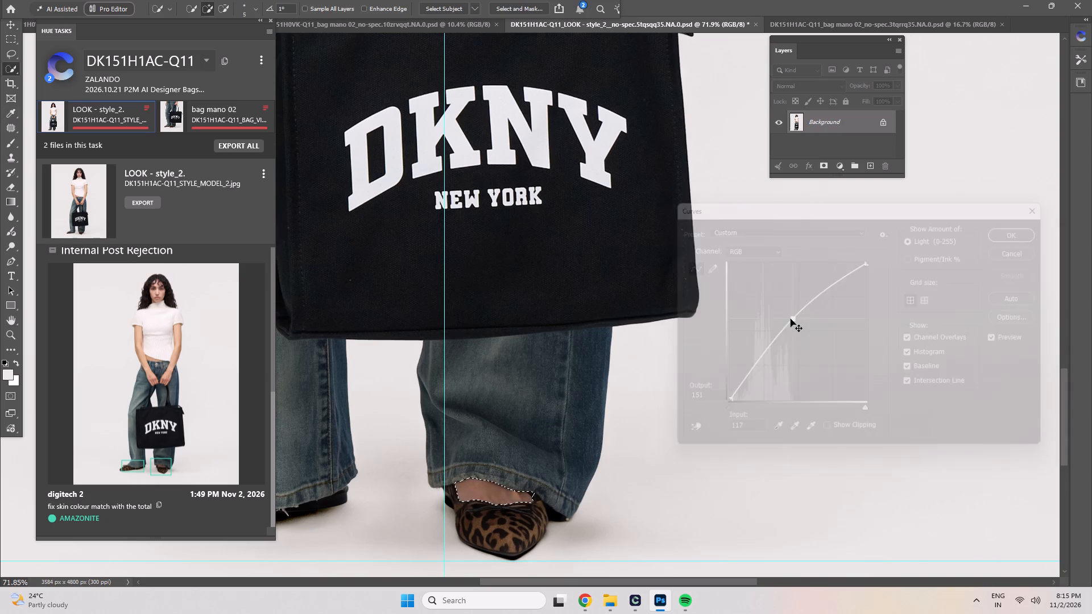
pyautogui.hotkey('ctrl', 'd')
# Restore the foot-skin selection and apply a second RGB Curves adjustment with a point at input 120, output 124.
pyautogui.press('space')
pyautogui.press('space')
pyautogui.press('space')
pyautogui.press('space')
pyautogui.press('space')
pyautogui.press('space')
pyautogui.press('space')
pyautogui.press('space')
pyautogui.press('space')
pyautogui.scroll(-10, 525, 350)
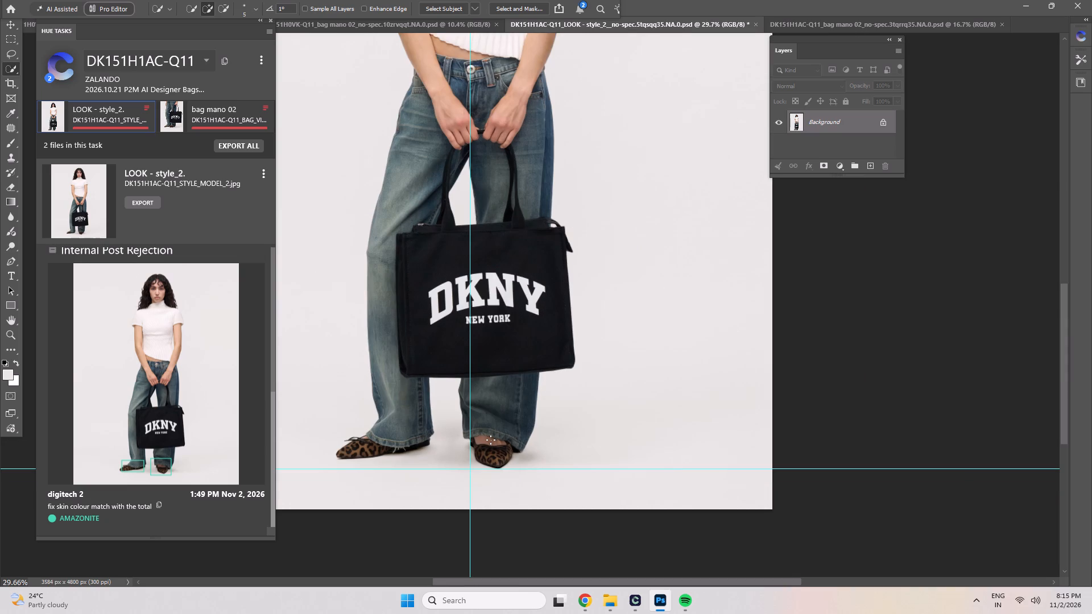
pyautogui.hotkey('ctrl', 'z')
pyautogui.hotkey('ctrl', 'm')
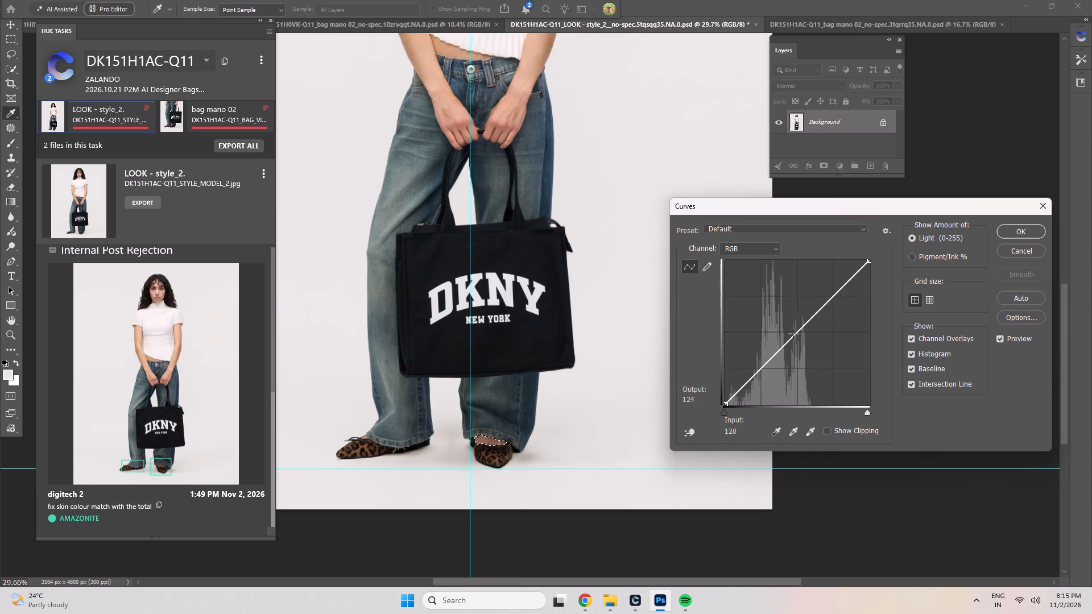
pyautogui.click(793, 334)
pyautogui.press('Return')
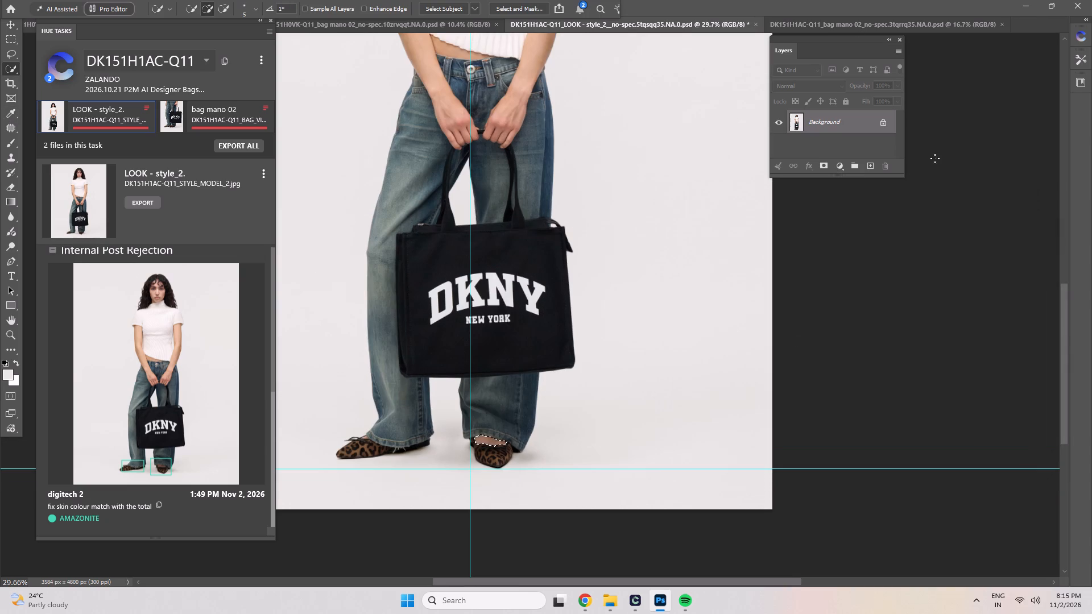
# Minimise Photoshop and Spotify to bring up Hue's assigned task list.
pyautogui.click(1024, 5)
pyautogui.click(1024, 7)
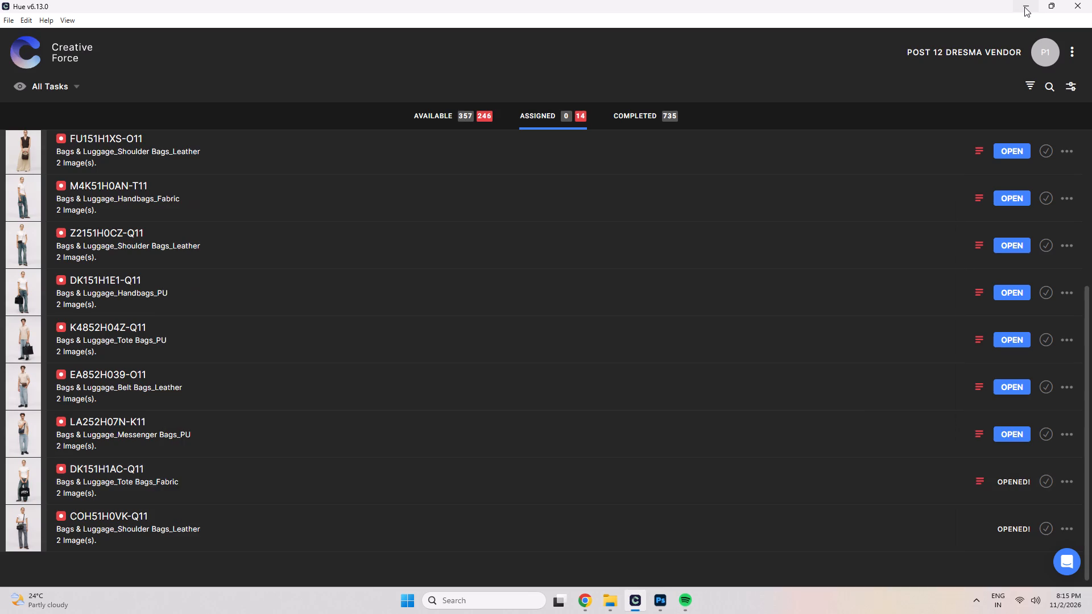
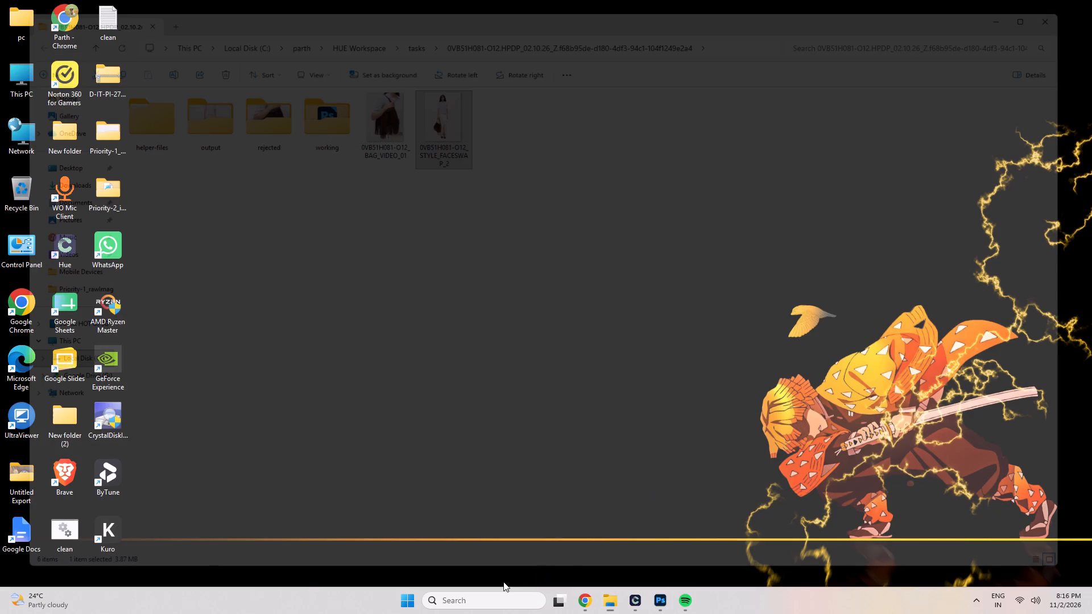
# Launch the Kuro application from the desktop.
pyautogui.doubleClick(102, 535)
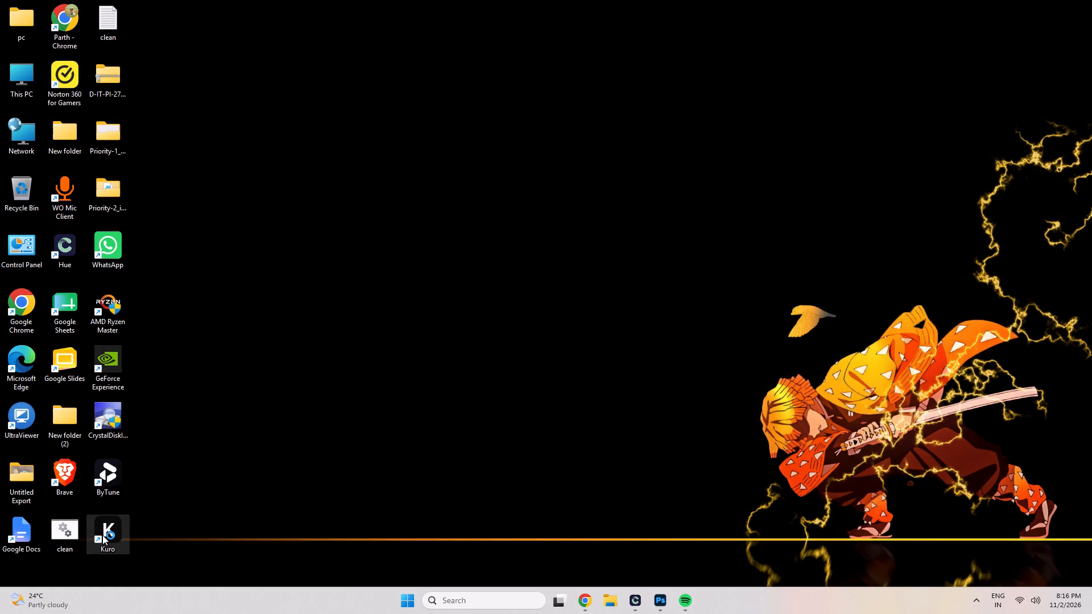
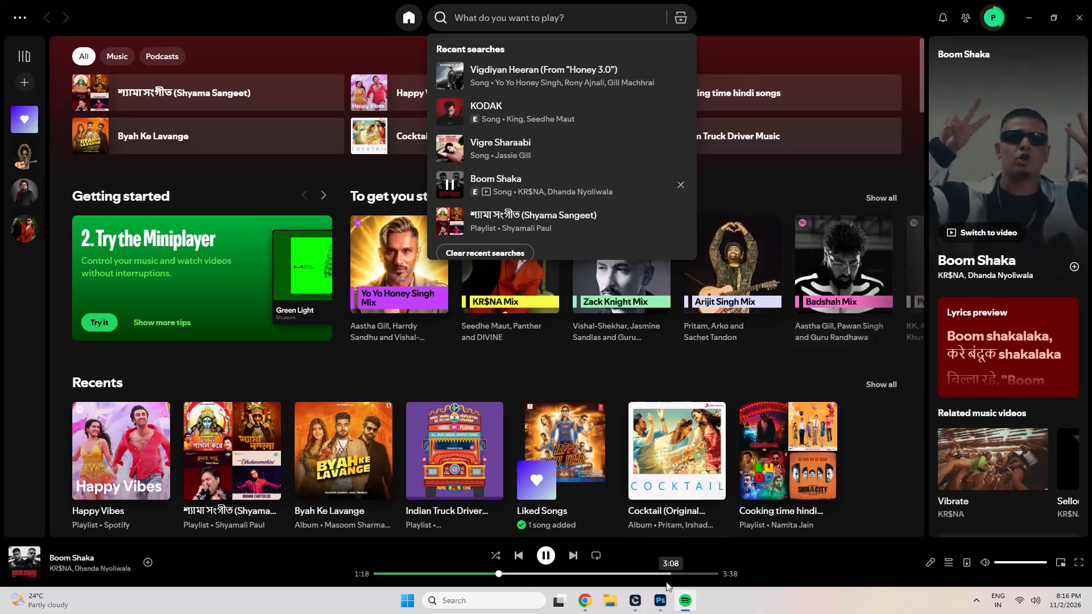
# Switch to Photoshop, slightly brighten the selected foot skin in the LOOK - style_2 image with RGB Curves, and deselect.
pyautogui.click(658, 601)
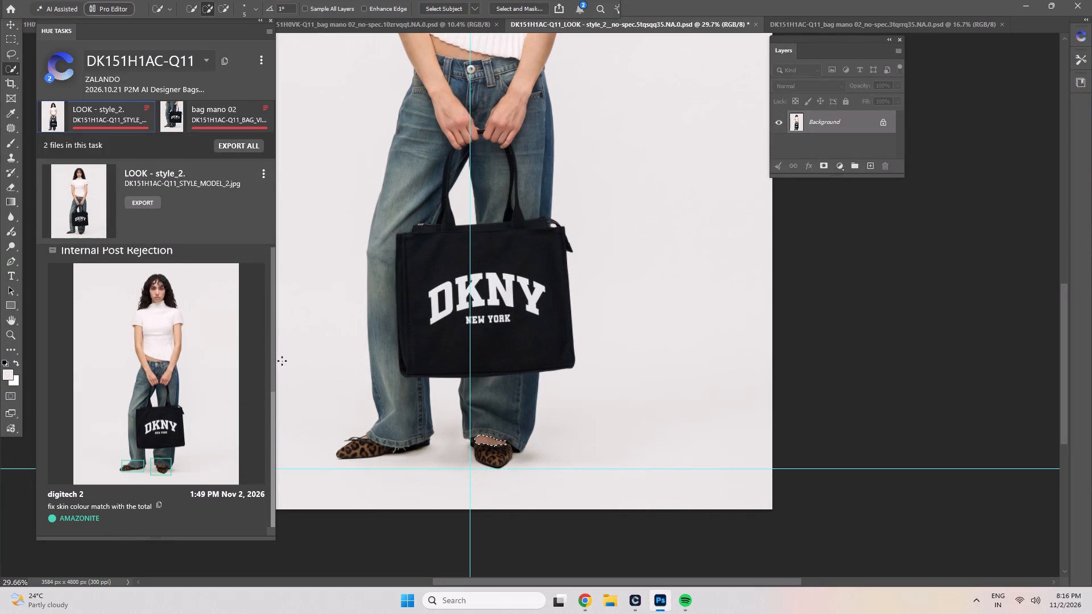
pyautogui.hotkey('ctrl', 'd')
pyautogui.hotkey('ctrl', 'z')
pyautogui.hotkey('ctrl', 'm')
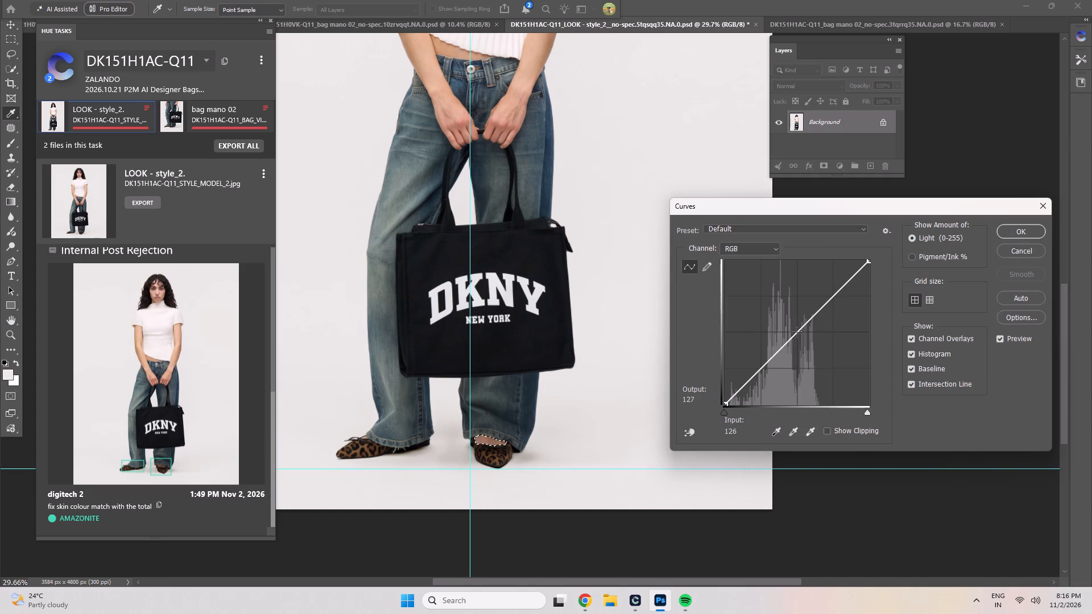
pyautogui.moveTo(797, 332); pyautogui.dragTo(796, 326)
pyautogui.press('Return')
pyautogui.hotkey('ctrl', 'd')
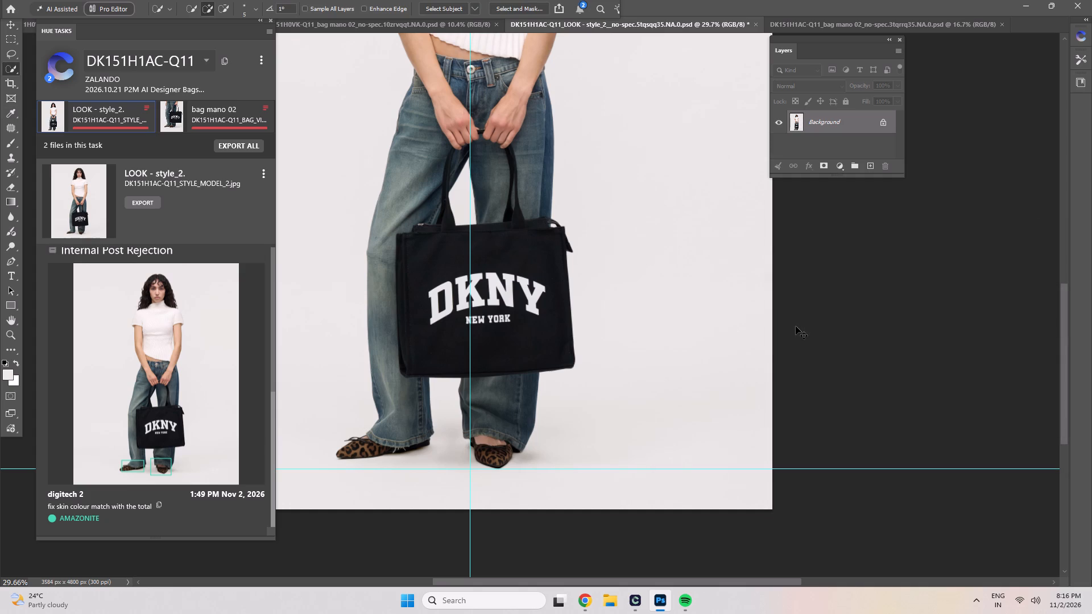
# Examine the full LOOK - style_2 image to compare the foot skin with the model's other skin areas.
pyautogui.press('space')
pyautogui.press('space')
pyautogui.press('space')
pyautogui.press('space')
pyautogui.press('space')
pyautogui.press('space')
pyautogui.press('space')
pyautogui.press('space')
pyautogui.press('space')
pyautogui.press('space')
pyautogui.press('space')
pyautogui.press('space')
pyautogui.press('space')
pyautogui.press('space')
pyautogui.press('space')
pyautogui.press('space')
pyautogui.press('space')
pyautogui.press('space')
pyautogui.press('space')
pyautogui.press('space')
pyautogui.scroll(-6, 419, 153)
pyautogui.moveTo(444, 96); pyautogui.dragTo(478, 265)
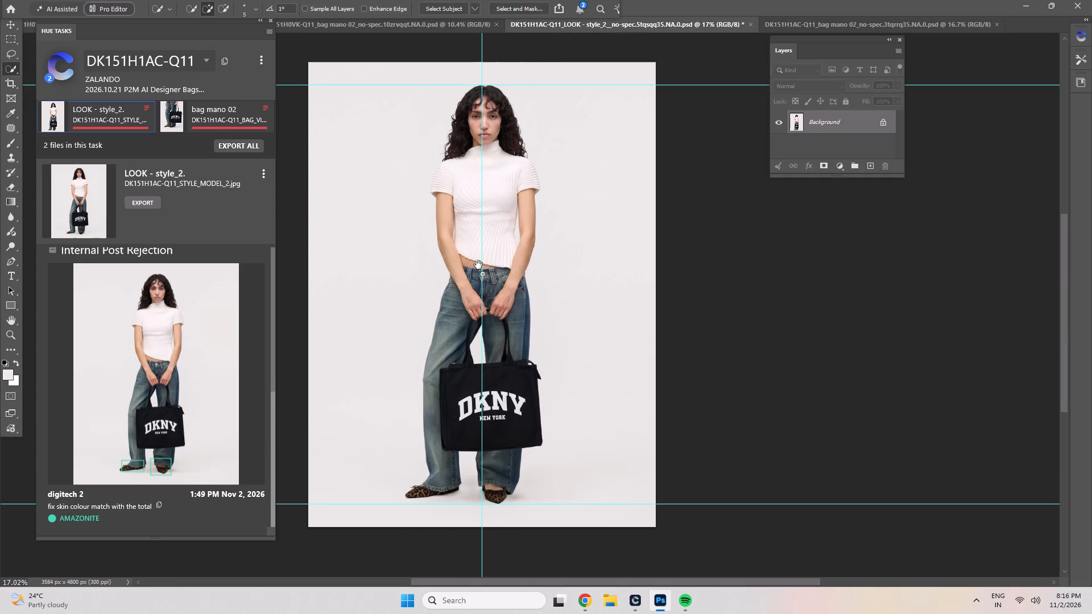
# In the bag mano 02 image, select both hands and the foot skin and brighten them with RGB Curves, input 115 to output 147.
pyautogui.click(234, 107)
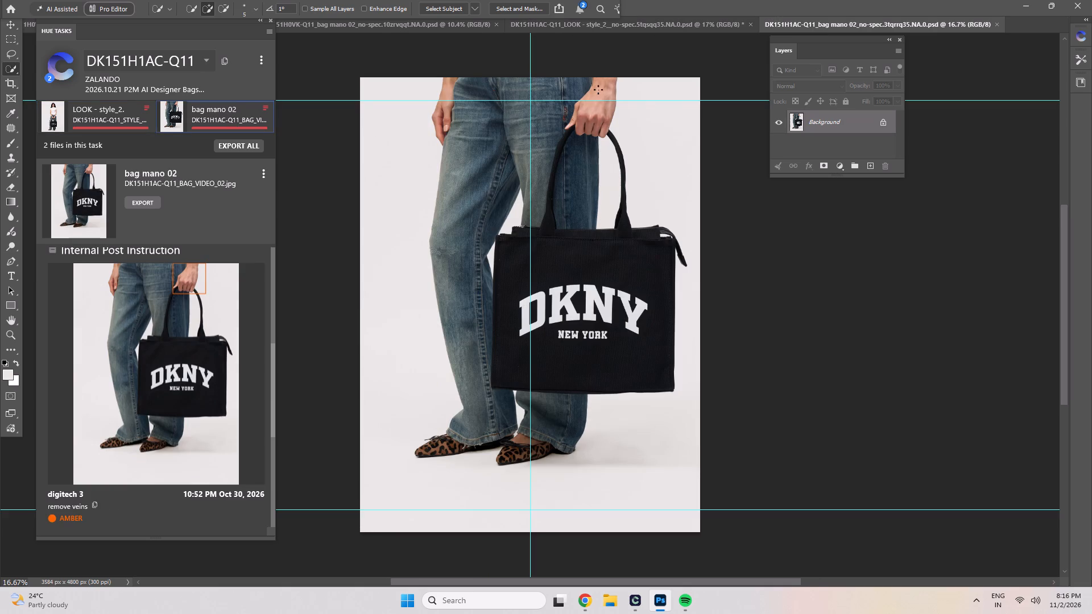
pyautogui.moveTo(598, 90); pyautogui.dragTo(598, 108)
pyautogui.moveTo(448, 95); pyautogui.dragTo(448, 110)
pyautogui.moveTo(520, 437); pyautogui.dragTo(537, 442)
pyautogui.hotkey('ctrl', 'm')
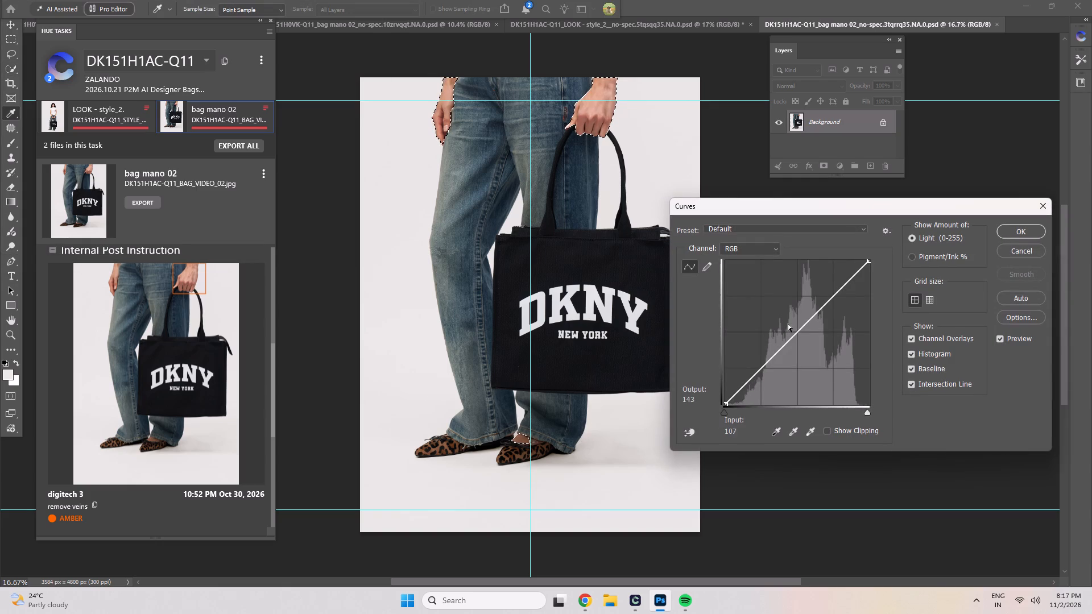
pyautogui.moveTo(797, 331); pyautogui.dragTo(790, 321)
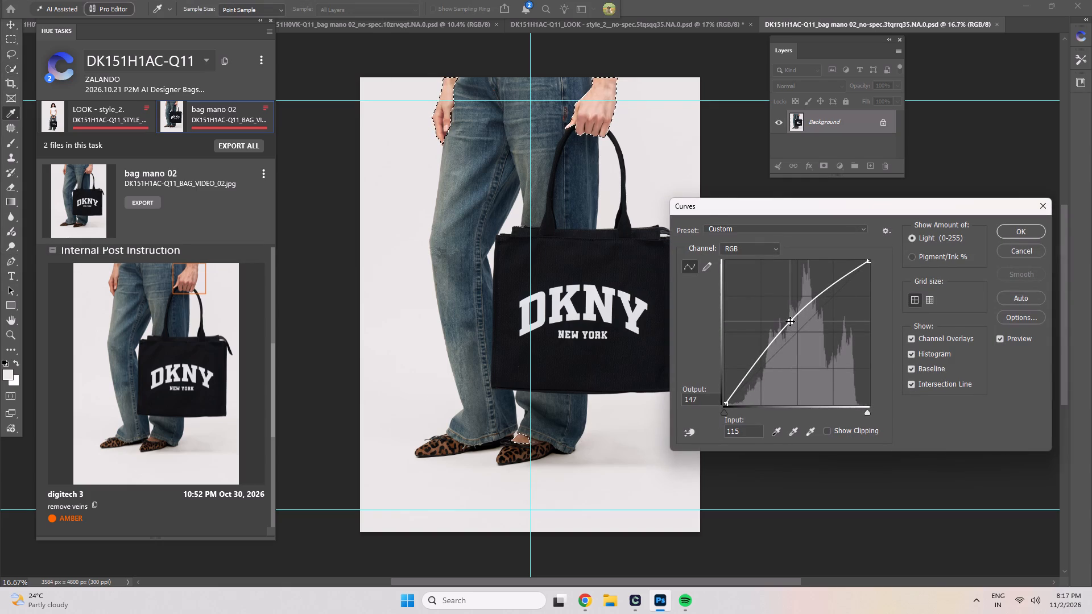
pyautogui.press('Return')
# Compare with the LOOK image, then adjust the selected skin's midtone Color Balance to Yellow-Blue -8 and Cyan-Red +8, and deselect.
pyautogui.click(142, 118)
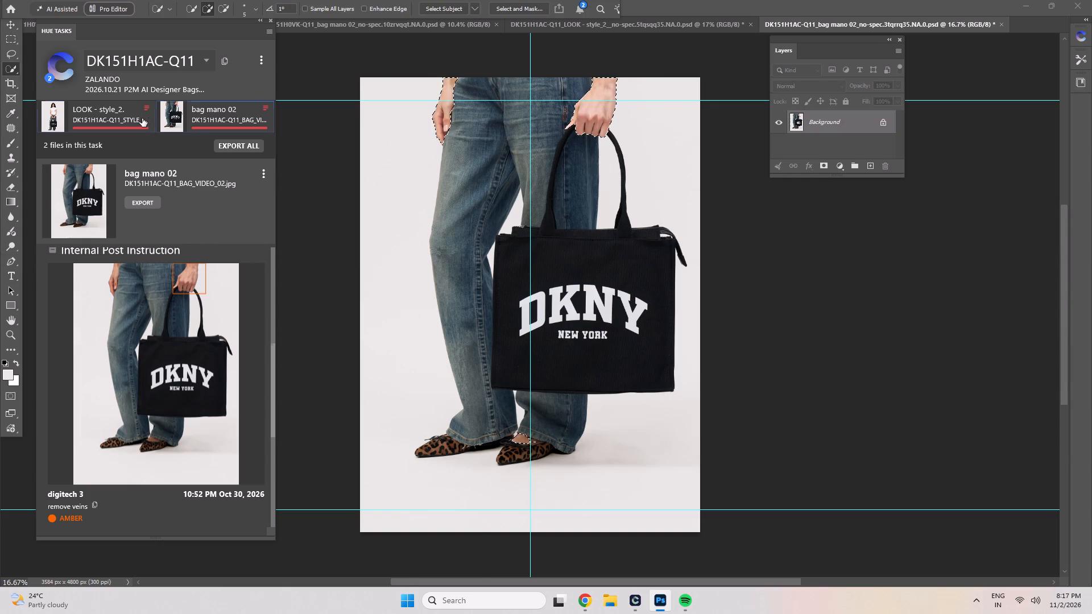
pyautogui.click(219, 117)
pyautogui.hotkey('ctrl', 'b')
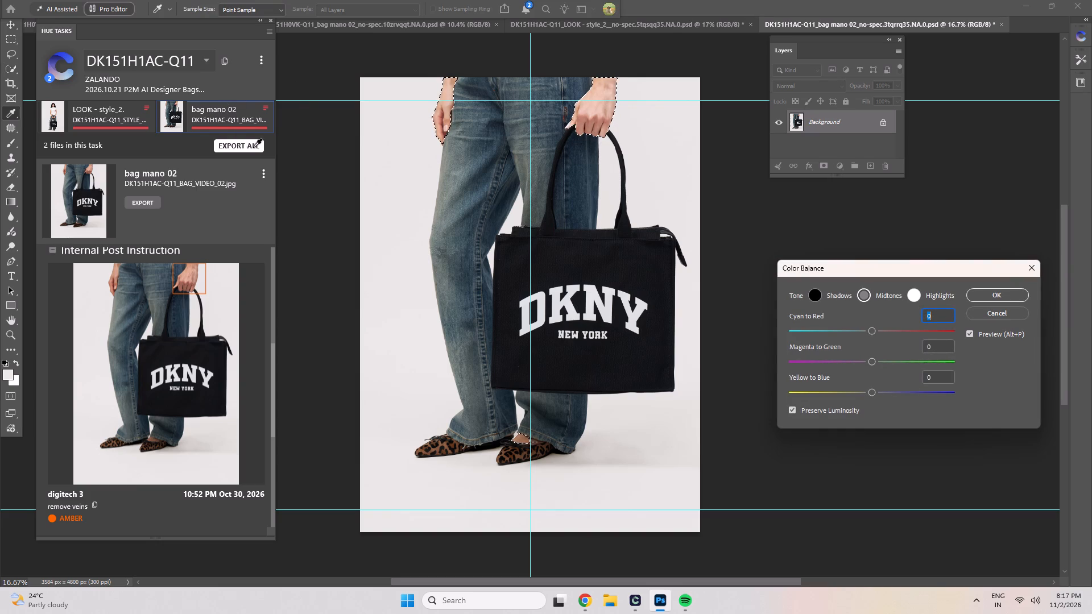
pyautogui.click(949, 376)
pyautogui.press('Down')
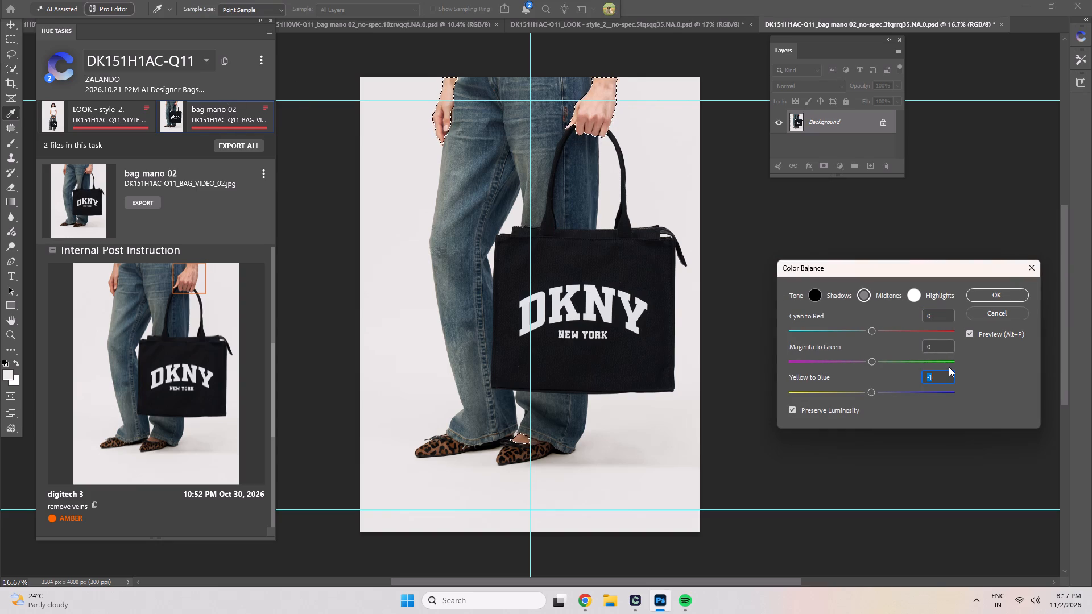
pyautogui.press('Down')
pyautogui.press('Down')
pyautogui.press('Down')
pyautogui.press('Down')
pyautogui.press('Down')
pyautogui.press('Down')
pyautogui.press('Down')
pyautogui.click(947, 311)
pyautogui.press('Up')
pyautogui.press('Up')
pyautogui.press('Up')
pyautogui.press('Up')
pyautogui.press('Up')
pyautogui.press('Up')
pyautogui.press('Up')
pyautogui.press('Up')
pyautogui.press('Return')
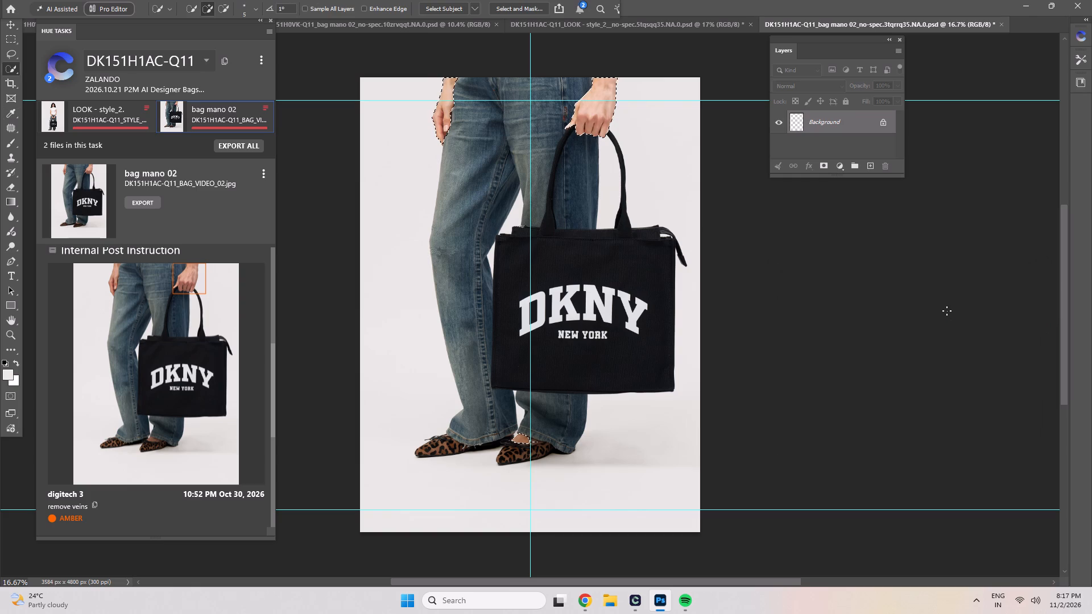
pyautogui.hotkey('ctrl', 'd')
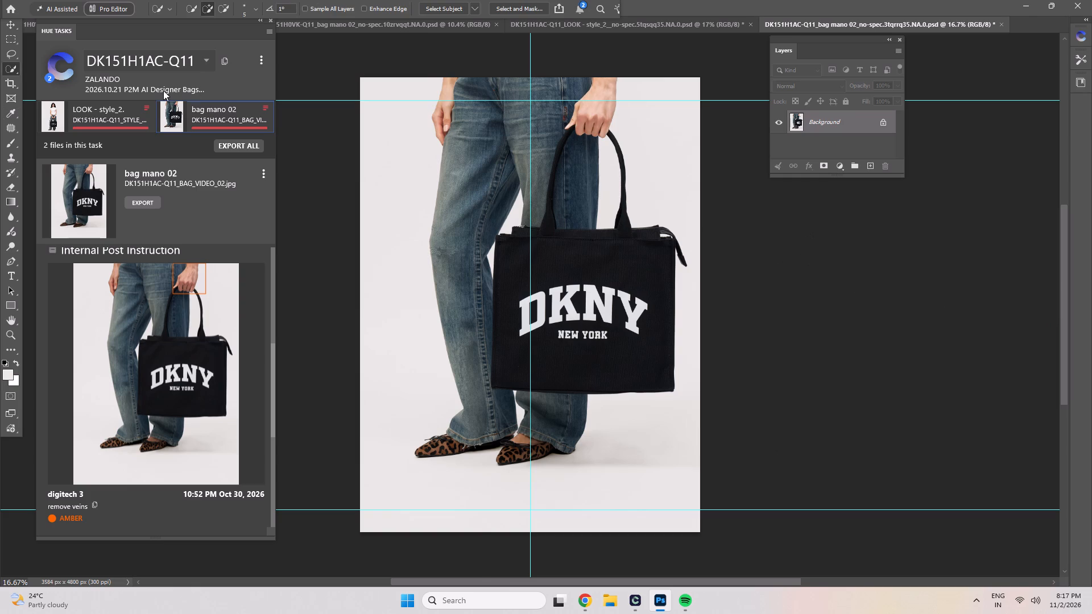
# Recheck against the LOOK image, select only the foot skin in bag mano 02, brighten it slightly with RGB Curves, and deselect.
pyautogui.click(126, 111)
pyautogui.click(227, 117)
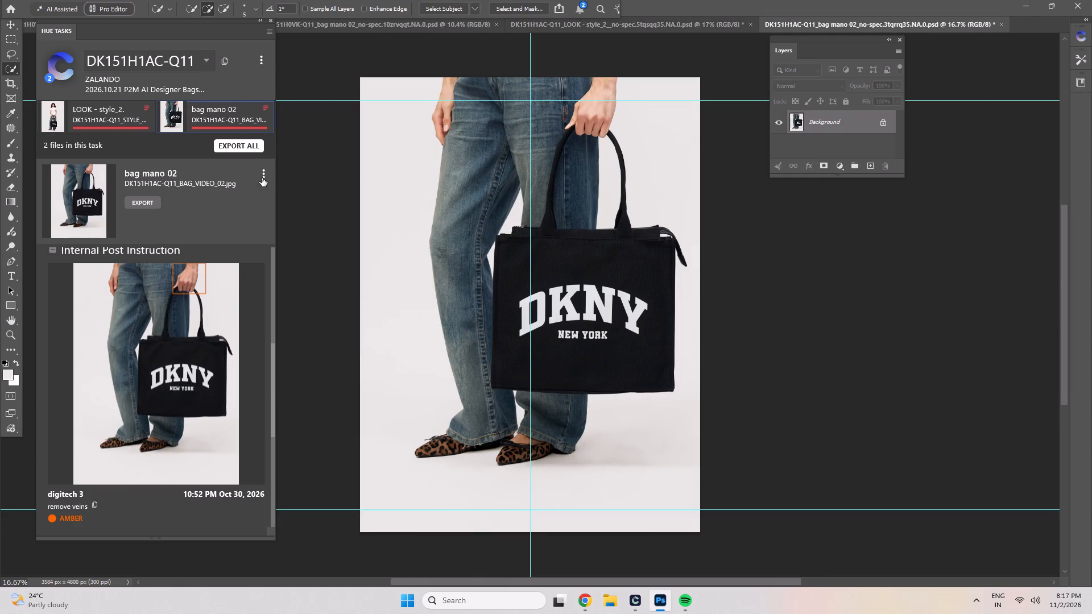
pyautogui.scroll(8, 537, 449)
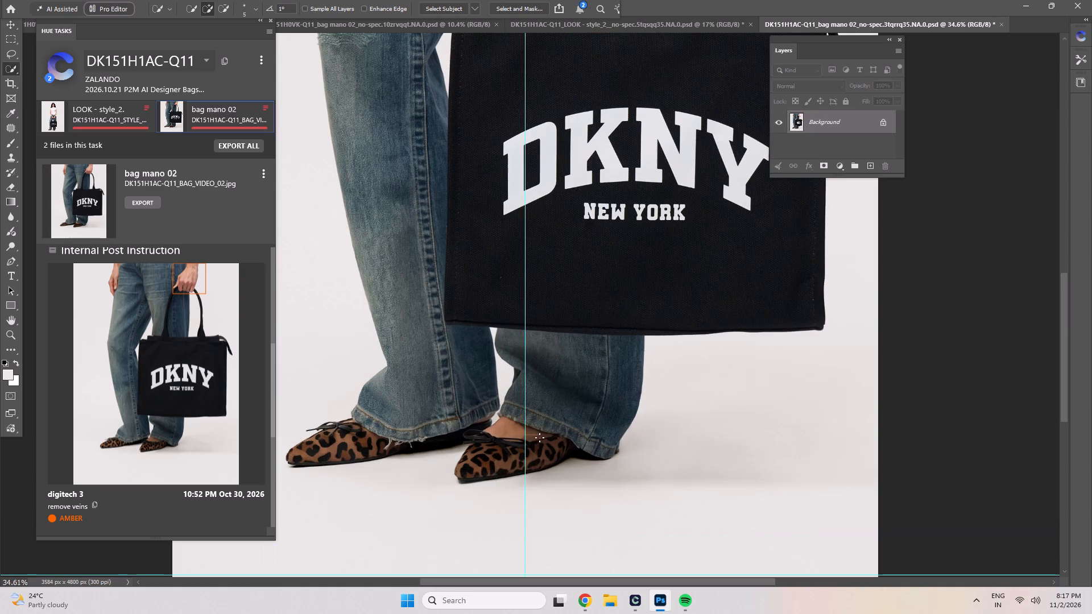
pyautogui.moveTo(506, 427); pyautogui.dragTo(517, 432)
pyautogui.moveTo(517, 432); pyautogui.dragTo(536, 435)
pyautogui.hotkey('ctrl', 'm')
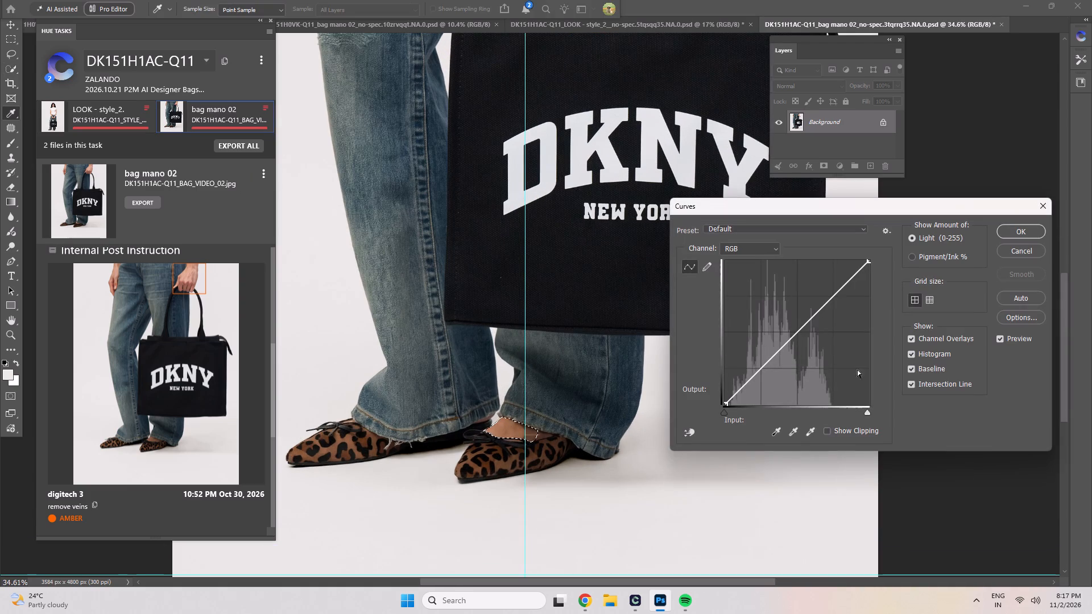
pyautogui.moveTo(799, 333); pyautogui.dragTo(792, 328)
pyautogui.press('Return')
pyautogui.hotkey('ctrl', 'd')
# Examine the full bag mano 02 image and compare its skin tones with the LOOK - style_2 image.
pyautogui.scroll(-6, 676, 261)
pyautogui.press('space')
pyautogui.press('space')
pyautogui.press('space')
pyautogui.press('space')
pyautogui.press('space')
pyautogui.press('space')
pyautogui.press('space')
pyautogui.press('space')
pyautogui.press('space')
pyautogui.press('space')
pyautogui.press('space')
pyautogui.press('space')
pyautogui.press('space')
pyautogui.press('space')
pyautogui.press('space')
pyautogui.press('space')
pyautogui.scroll(-3, 626, 242)
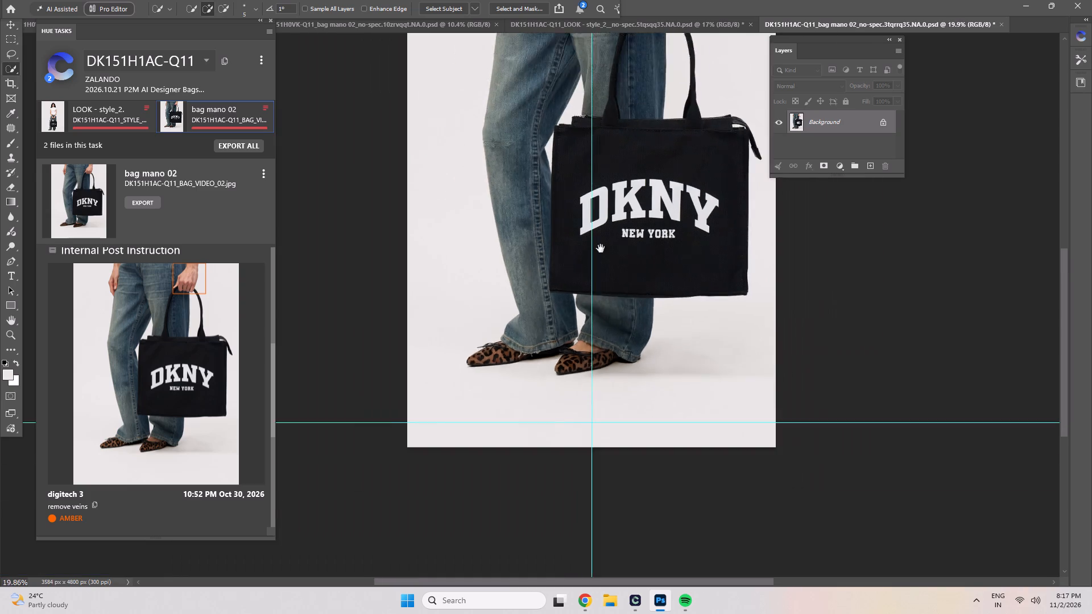
pyautogui.scroll(-3, 601, 248)
pyautogui.click(65, 113)
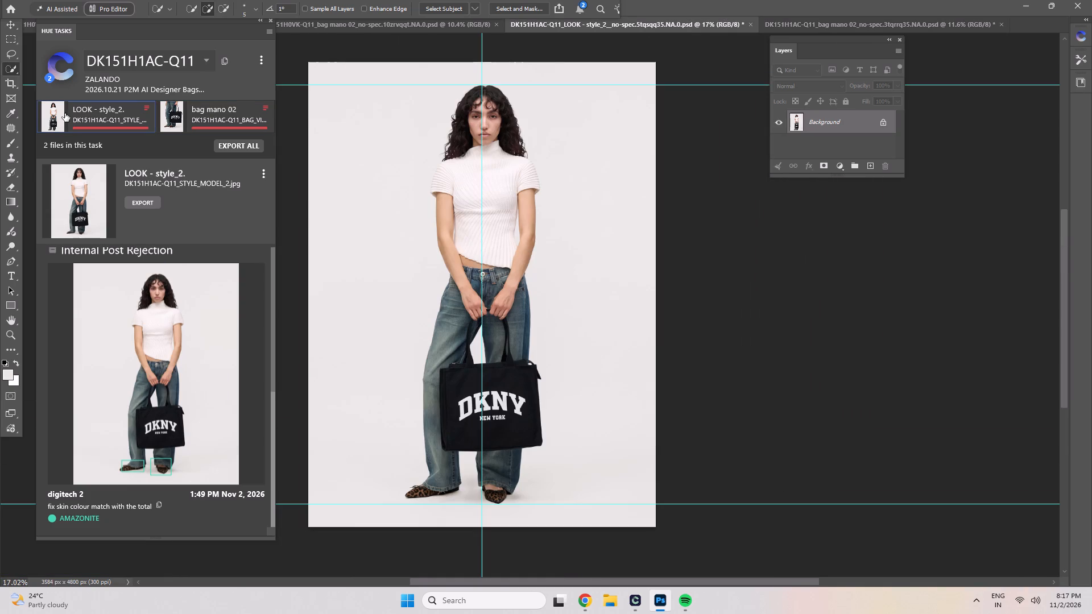
pyautogui.click(177, 114)
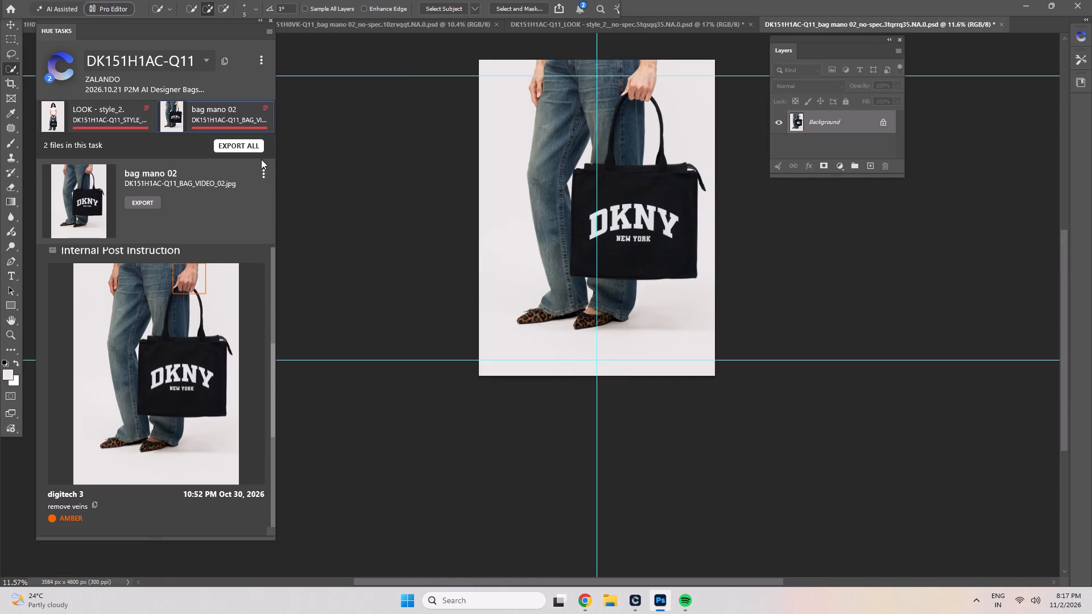
# Export all files of the DK151H1AC-Q11 task and upload them.
pyautogui.click(249, 144)
pyautogui.click(222, 266)
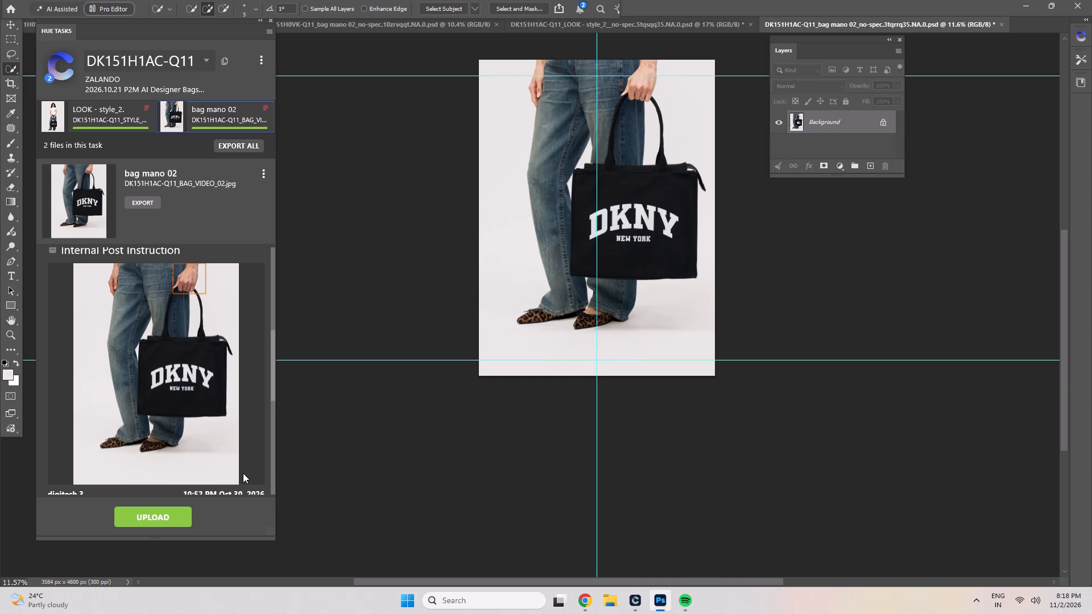
pyautogui.click(168, 522)
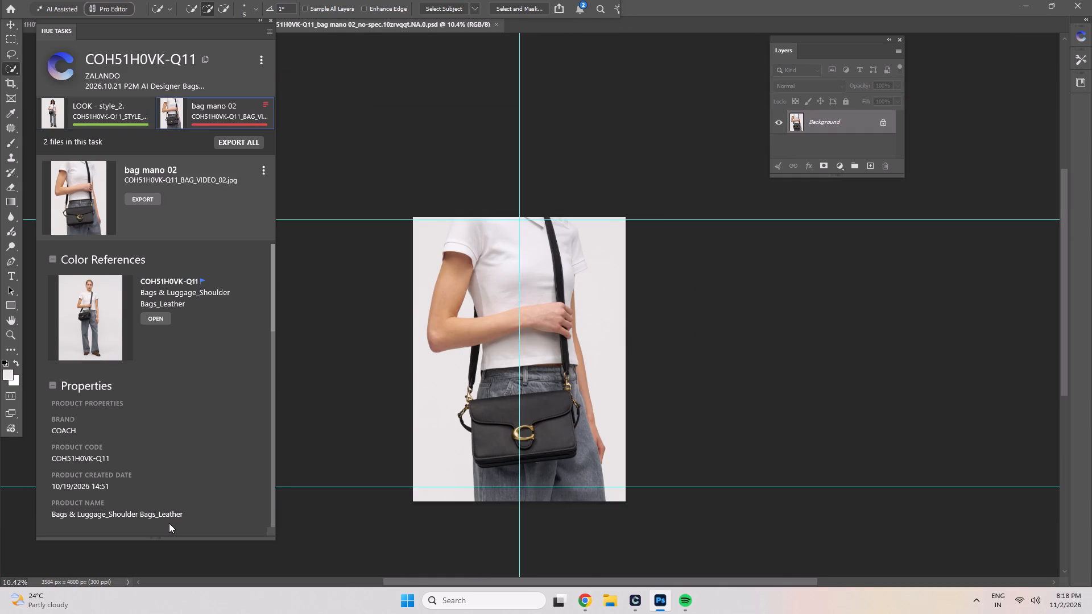
# Switch to Hue and look through the assigned rejected tasks.
pyautogui.click(628, 605)
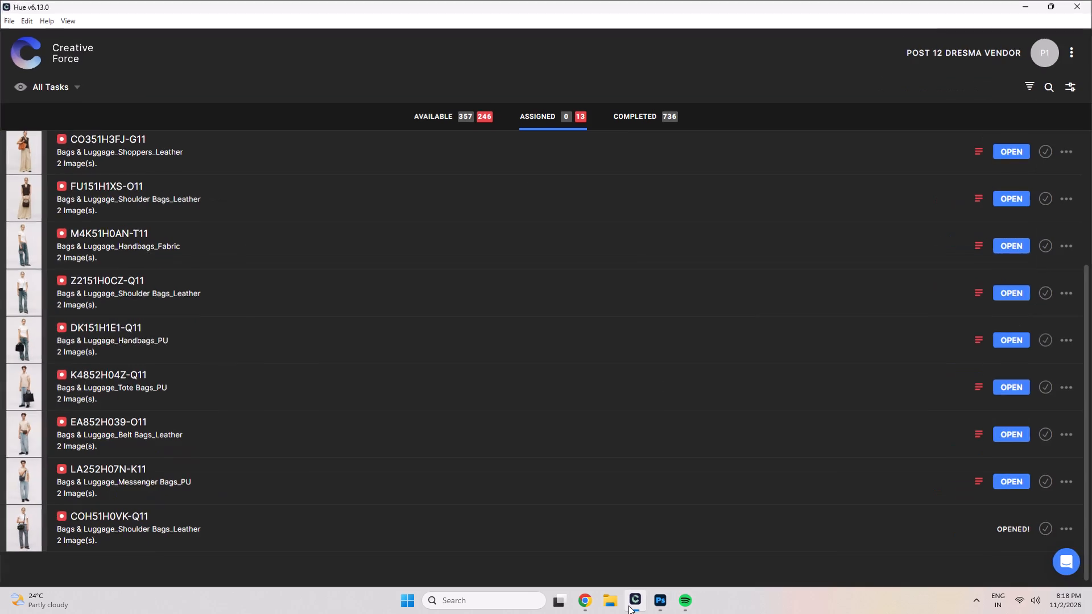
pyautogui.scroll(16, 502, 408)
pyautogui.scroll(-10, 477, 393)
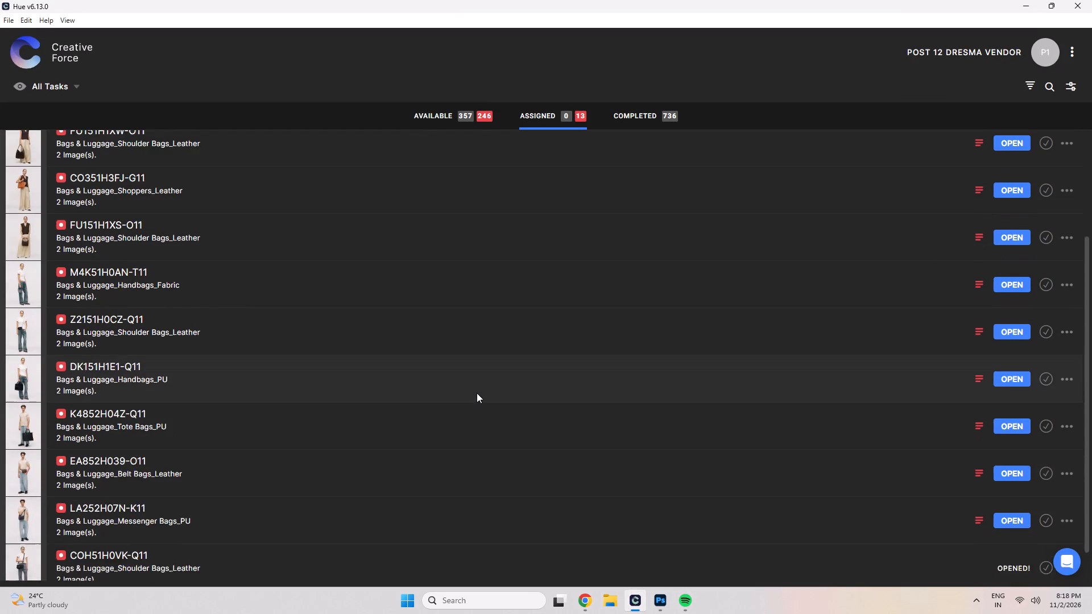
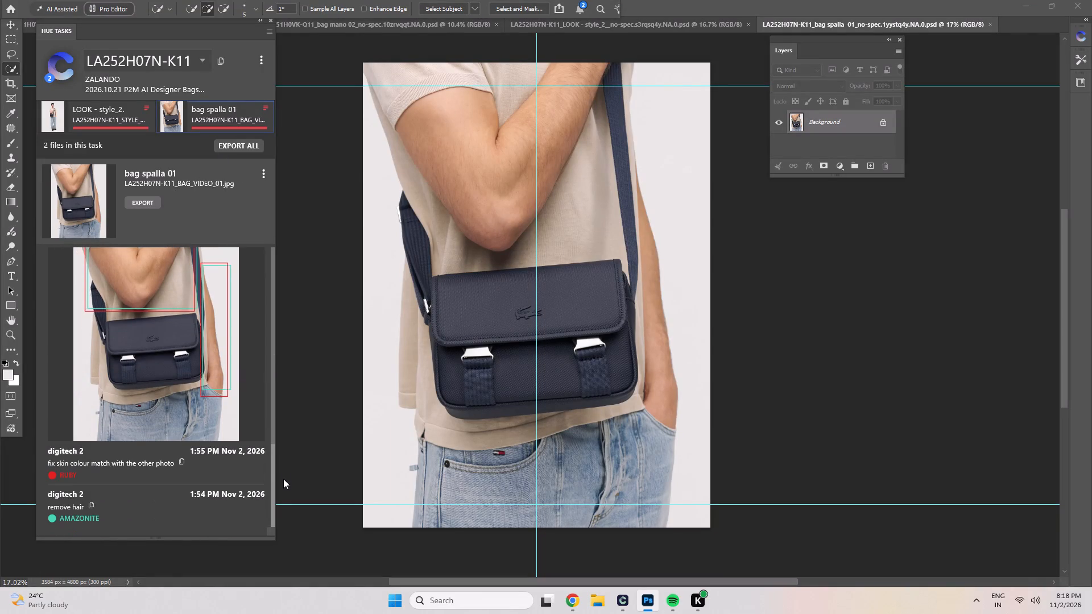
# Following the skin colour feedback, start selecting the raised arm's skin in the bag spalla 01 image with Quick Selection.
pyautogui.moveTo(283, 479); pyautogui.dragTo(287, 460)
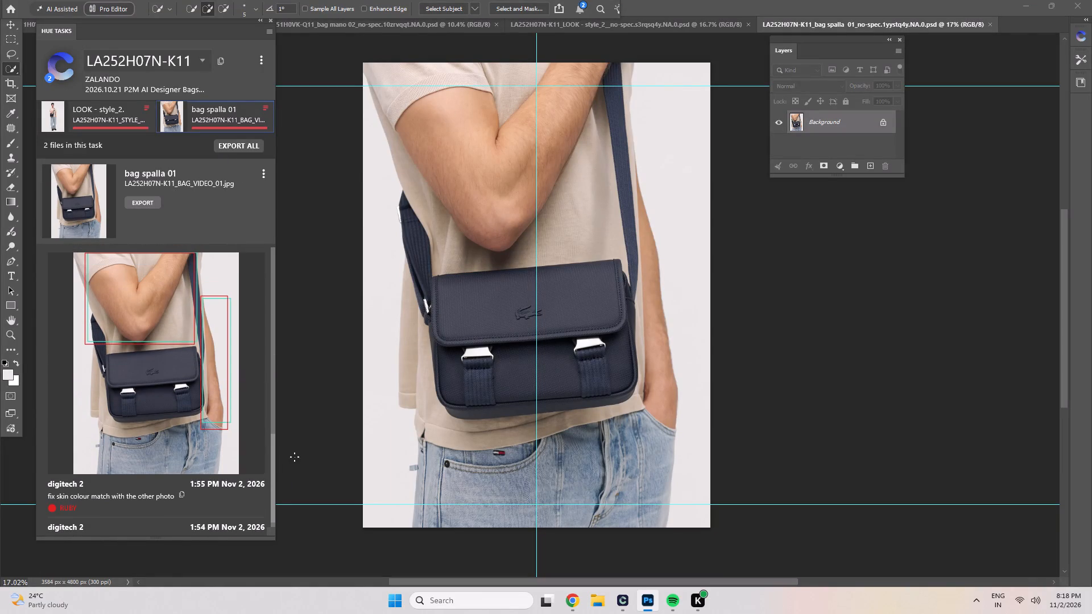
pyautogui.moveTo(440, 133); pyautogui.dragTo(485, 188)
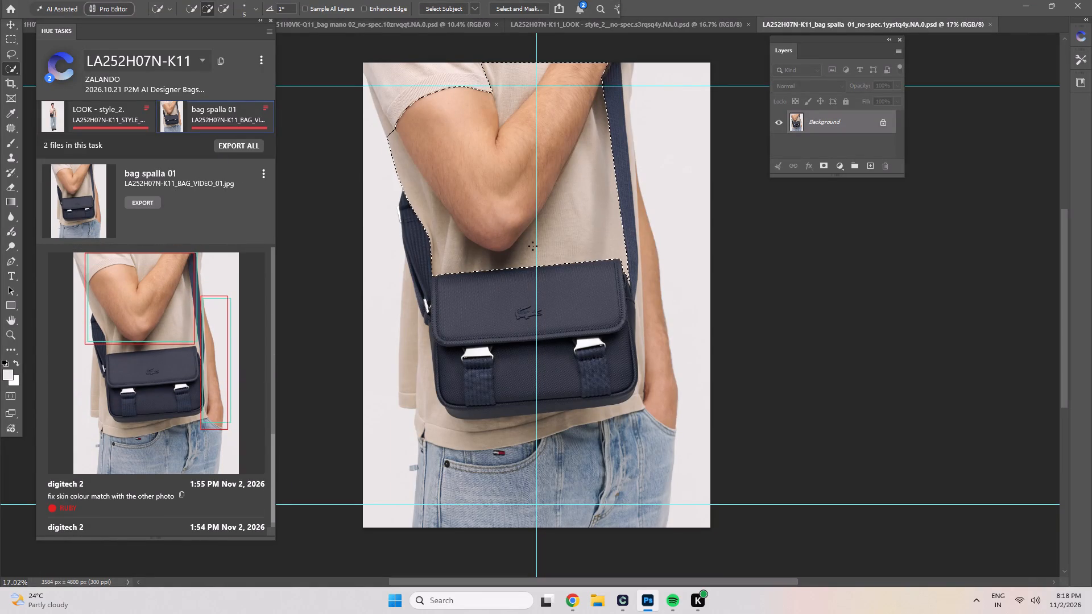
# Refine the raised-arm selection in bag spalla 01 by subtracting the T-shirt areas so only the arm's skin stays selected.
pyautogui.keyDown('alt'); pyautogui.moveTo(569, 206); pyautogui.dragTo(593, 131); pyautogui.keyUp('alt')
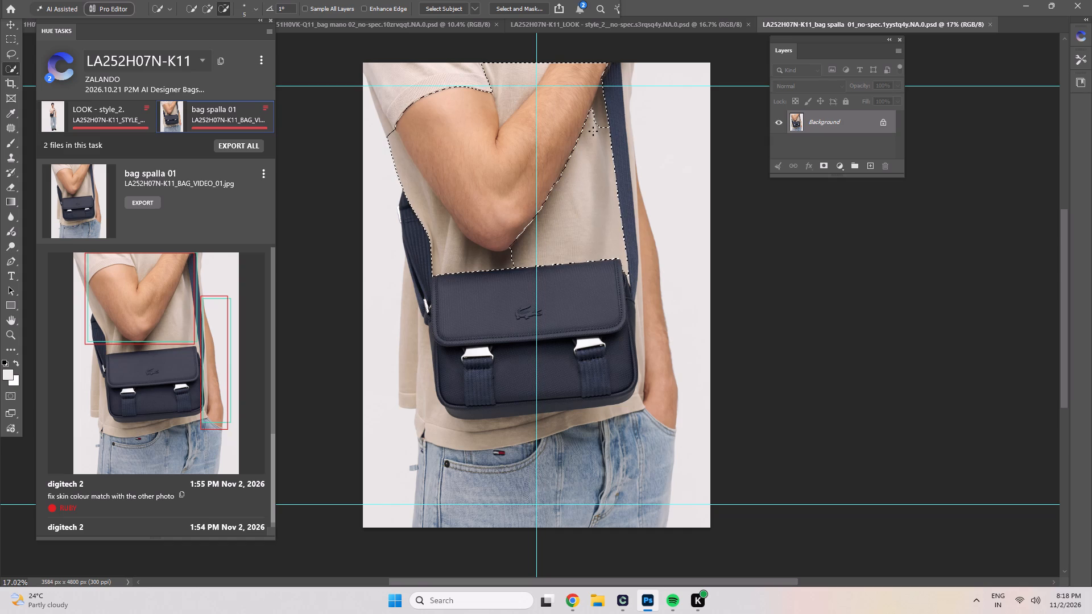
pyautogui.keyDown('alt'); pyautogui.moveTo(593, 131); pyautogui.dragTo(598, 104); pyautogui.keyUp('alt')
pyautogui.keyDown('alt'); pyautogui.moveTo(481, 254); pyautogui.dragTo(411, 163); pyautogui.keyUp('alt')
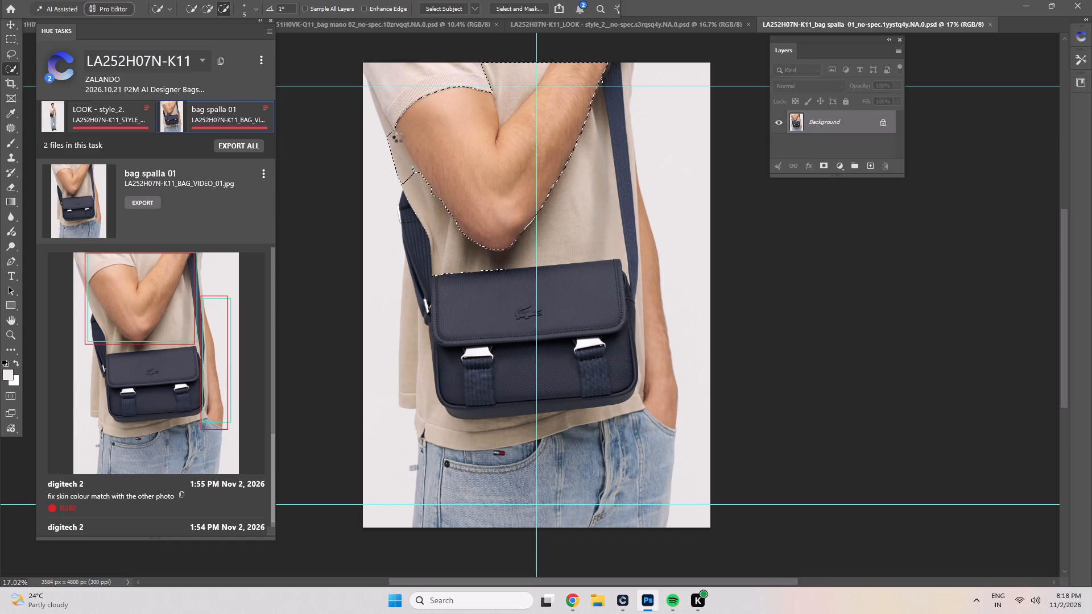
pyautogui.keyDown('alt'); pyautogui.click(393, 132); pyautogui.keyUp('alt')
pyautogui.keyDown('alt'); pyautogui.moveTo(393, 132); pyautogui.dragTo(405, 161); pyautogui.keyUp('alt')
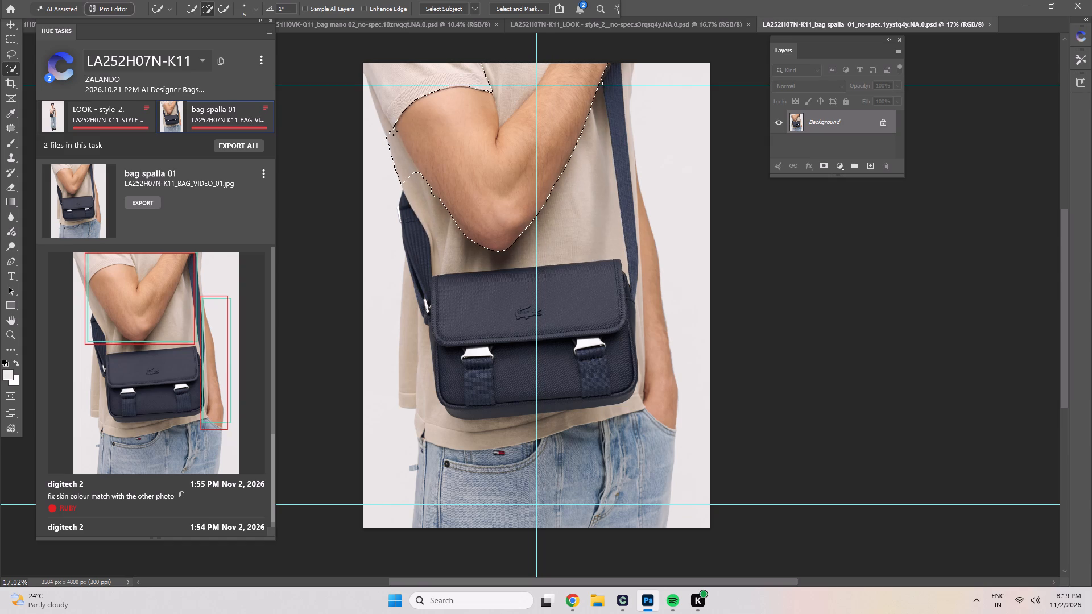
pyautogui.moveTo(391, 128); pyautogui.dragTo(398, 144)
pyautogui.keyDown('alt'); pyautogui.click(389, 132); pyautogui.keyUp('alt')
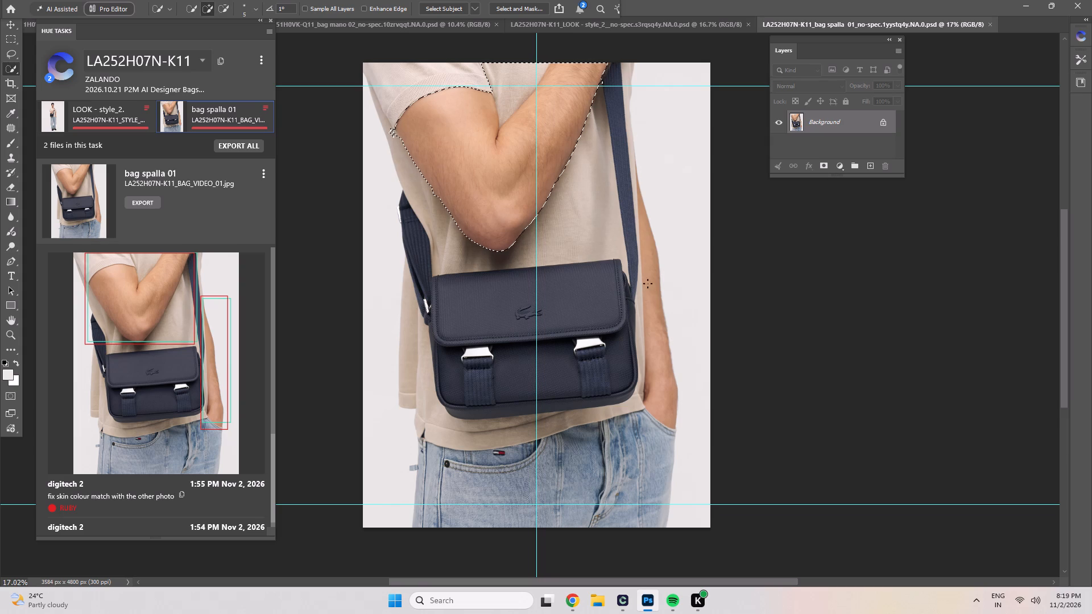
# Add the lowered forearm and hand beside the bag to the selection, excluding the T-shirt and strap edges.
pyautogui.moveTo(648, 264); pyautogui.dragTo(659, 316)
pyautogui.keyDown('alt'); pyautogui.moveTo(642, 378); pyautogui.dragTo(646, 347); pyautogui.keyUp('alt')
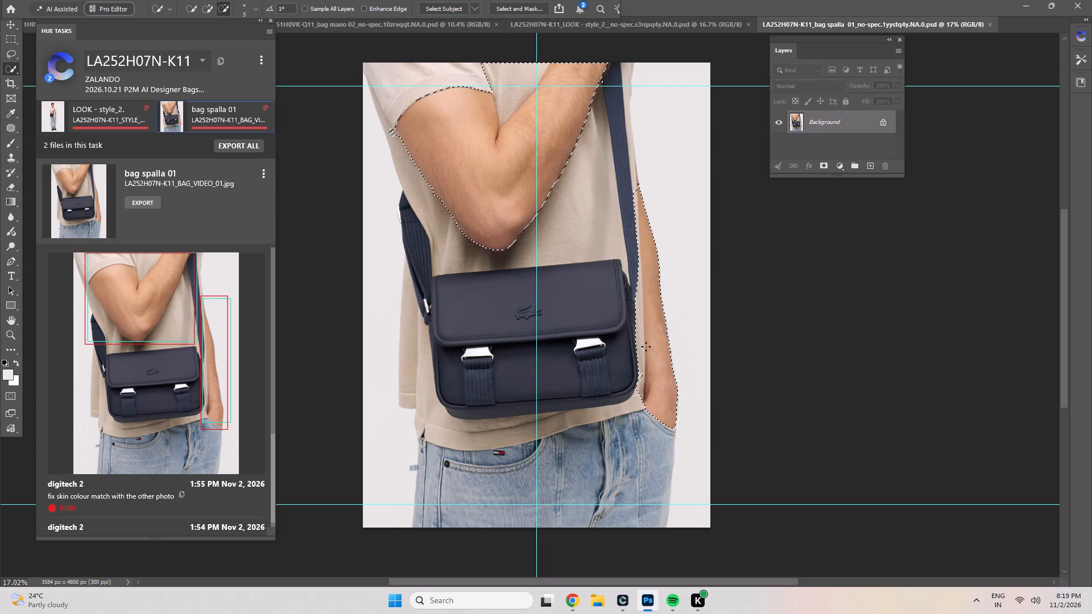
pyautogui.keyDown('alt'); pyautogui.moveTo(646, 347); pyautogui.dragTo(644, 330); pyautogui.keyUp('alt')
pyautogui.keyDown('alt'); pyautogui.moveTo(636, 298); pyautogui.dragTo(636, 290); pyautogui.keyUp('alt')
pyautogui.keyDown('alt'); pyautogui.moveTo(635, 285); pyautogui.dragTo(640, 322); pyautogui.keyUp('alt')
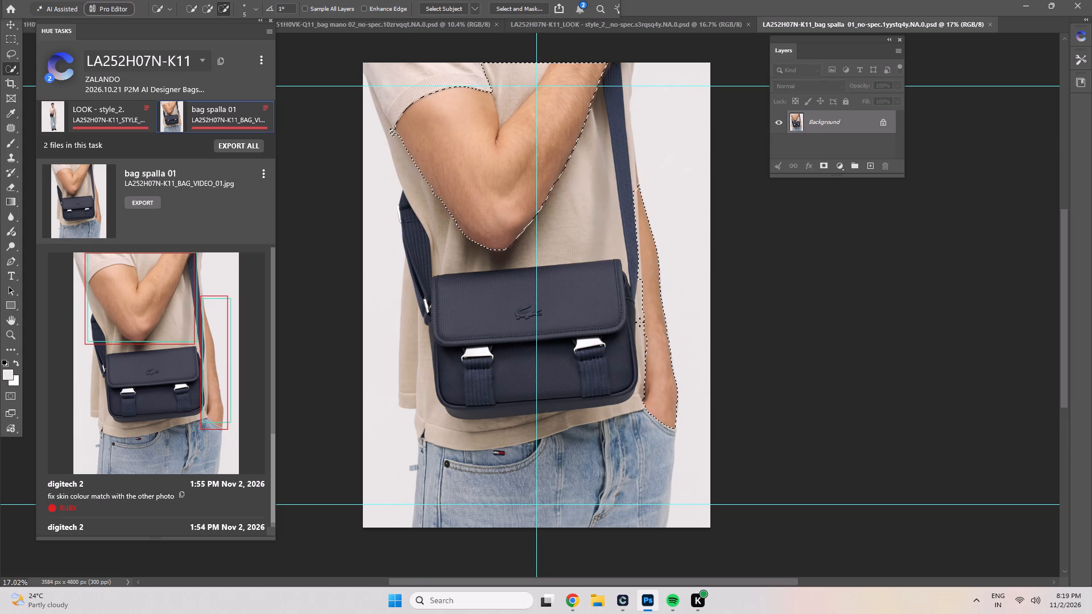
pyautogui.keyDown('alt'); pyautogui.moveTo(640, 322); pyautogui.dragTo(640, 327); pyautogui.keyUp('alt')
pyautogui.keyDown('alt'); pyautogui.moveTo(640, 289); pyautogui.dragTo(640, 283); pyautogui.keyUp('alt')
pyautogui.keyDown('alt'); pyautogui.moveTo(640, 276); pyautogui.dragTo(639, 268); pyautogui.keyUp('alt')
pyautogui.keyDown('alt'); pyautogui.moveTo(636, 251); pyautogui.dragTo(635, 194); pyautogui.keyUp('alt')
pyautogui.keyDown('alt'); pyautogui.moveTo(635, 186); pyautogui.dragTo(638, 197); pyautogui.keyUp('alt')
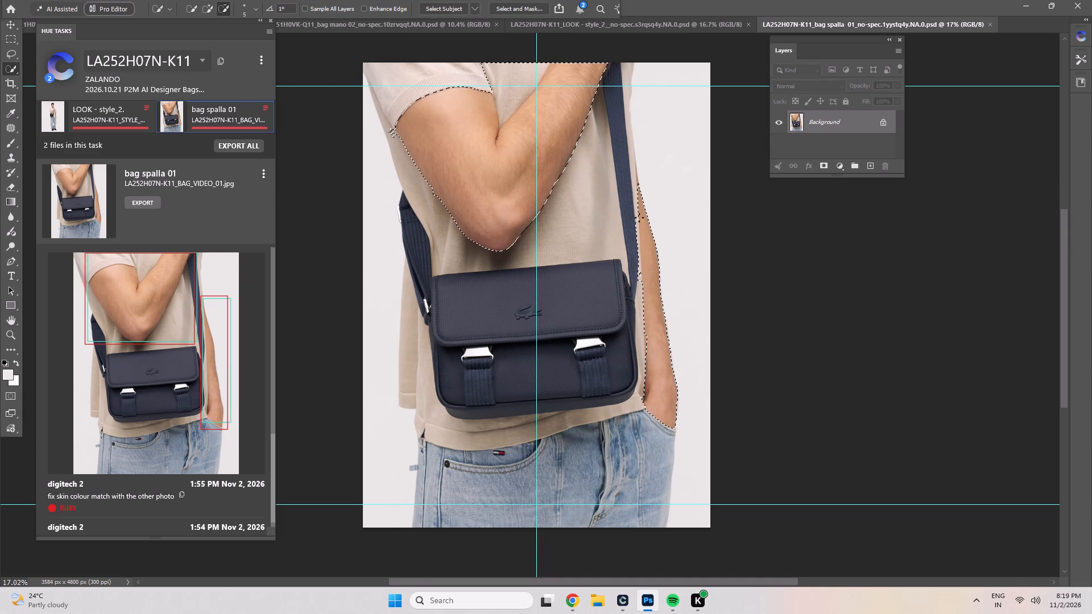
pyautogui.keyDown('alt'); pyautogui.moveTo(638, 217); pyautogui.dragTo(646, 299); pyautogui.keyUp('alt')
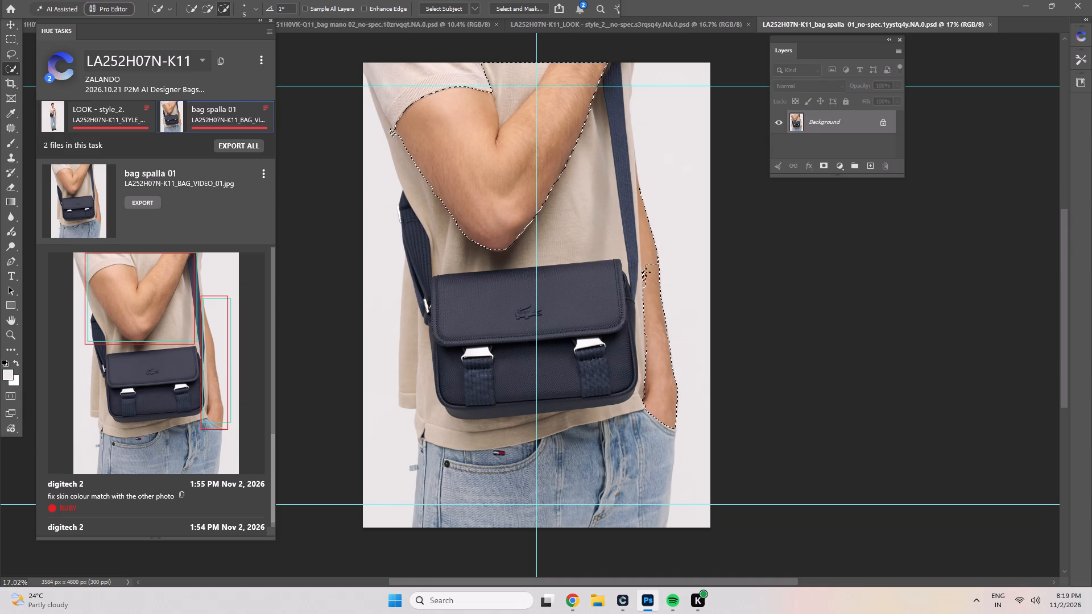
pyautogui.moveTo(646, 258); pyautogui.dragTo(646, 222)
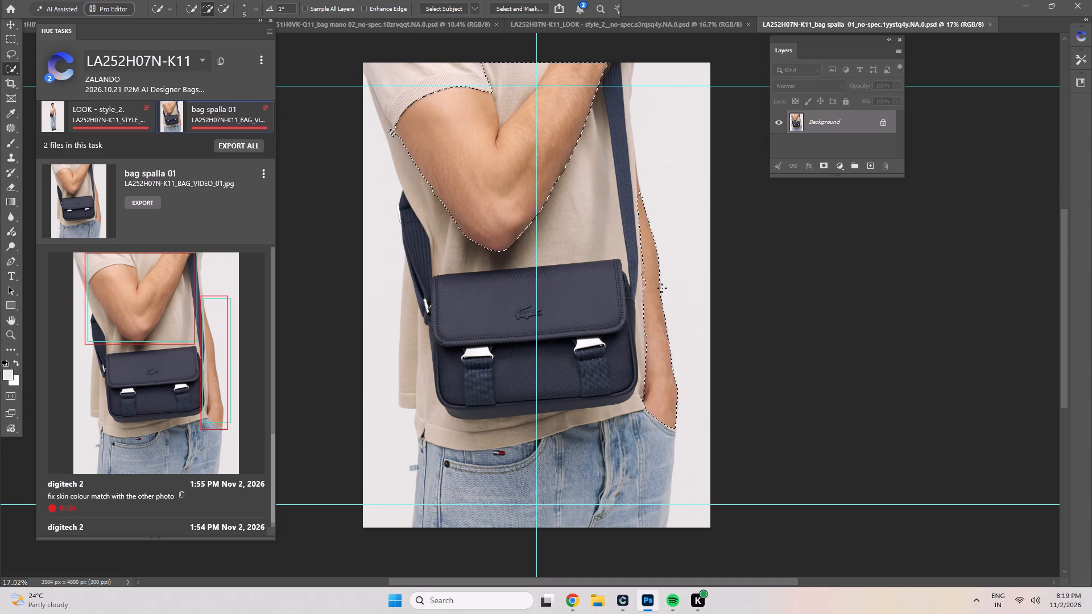
# Copy the selected skin to a new layer and apply Dust & Scratches with radius 21 pixels and threshold 8 levels.
pyautogui.hotkey('ctrl', 'j')
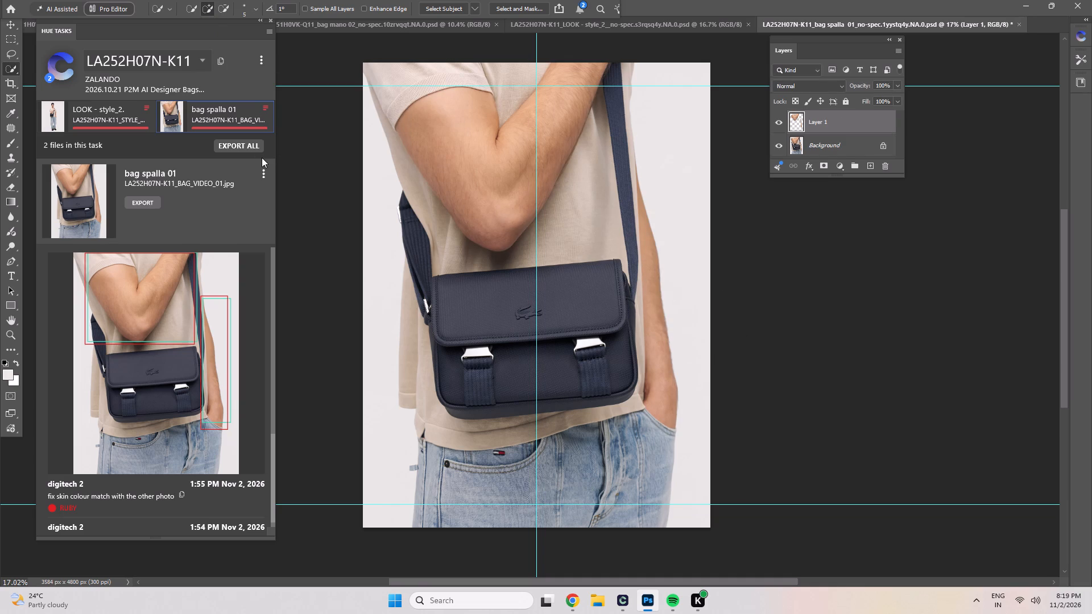
pyautogui.press('Tab')
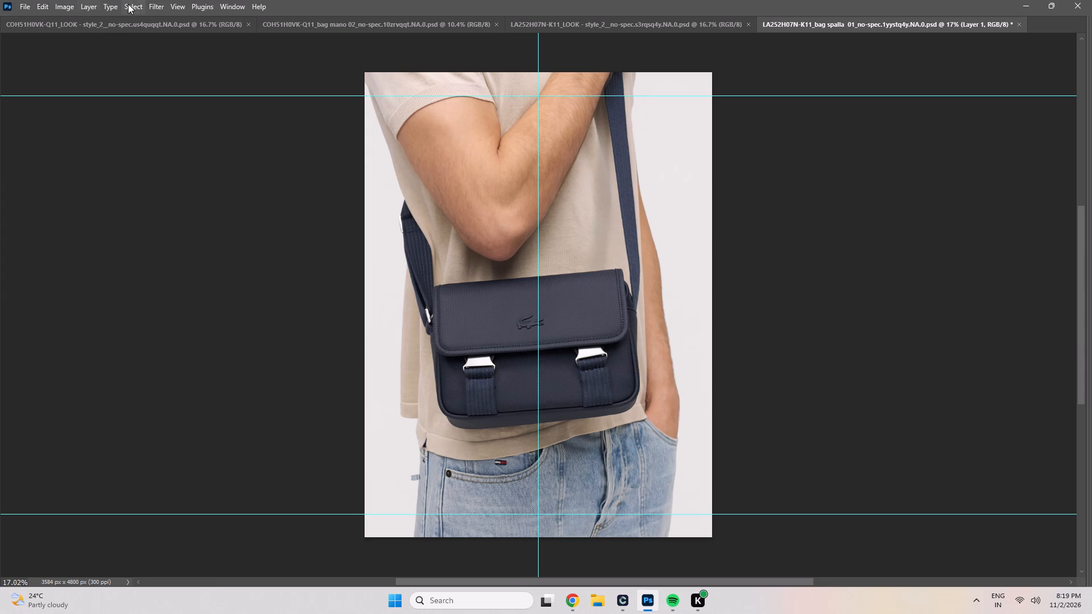
pyautogui.click(159, 2)
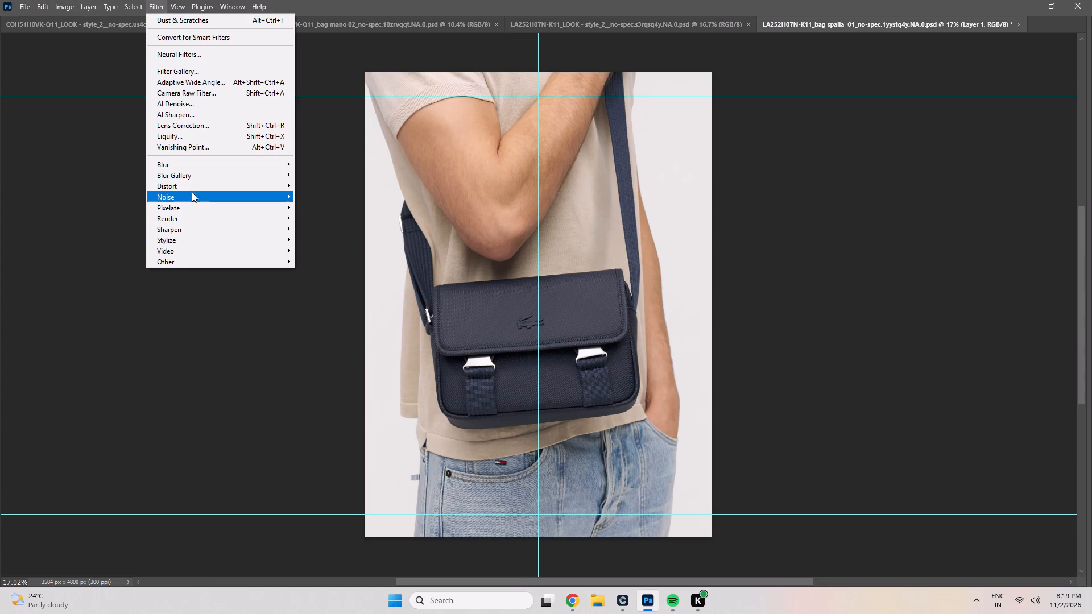
pyautogui.click(191, 196)
pyautogui.click(347, 214)
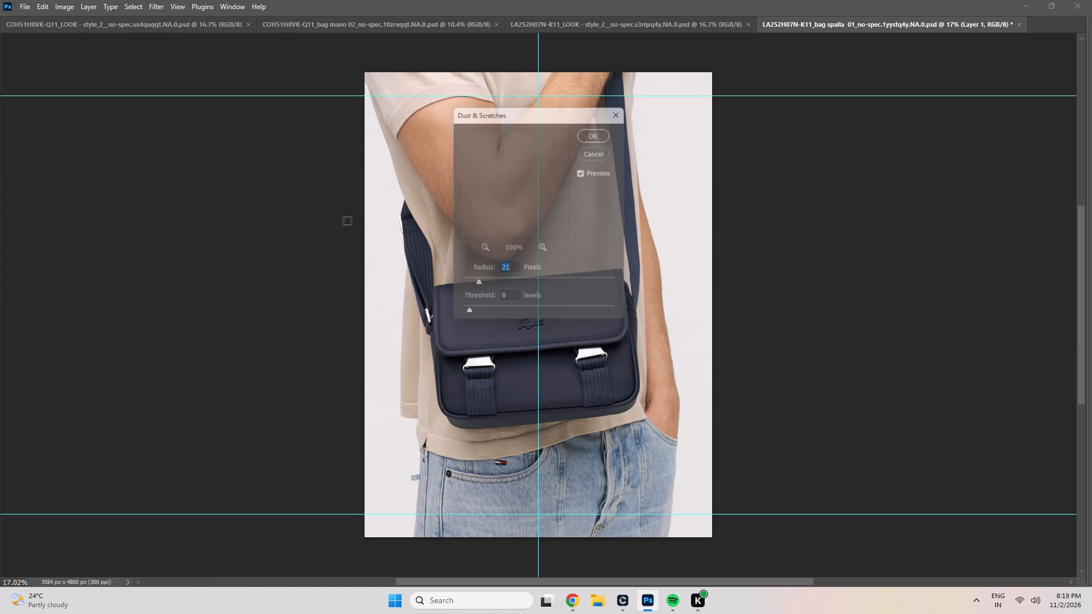
pyautogui.click(591, 131)
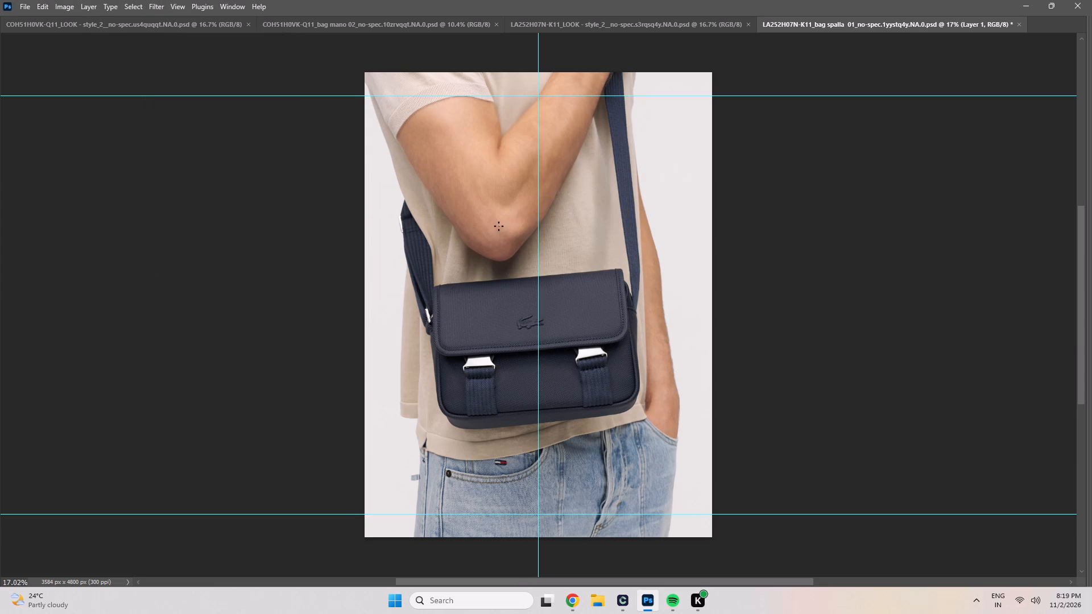
# Add a black layer mask that hides the filtered skin layer.
pyautogui.press('Tab')
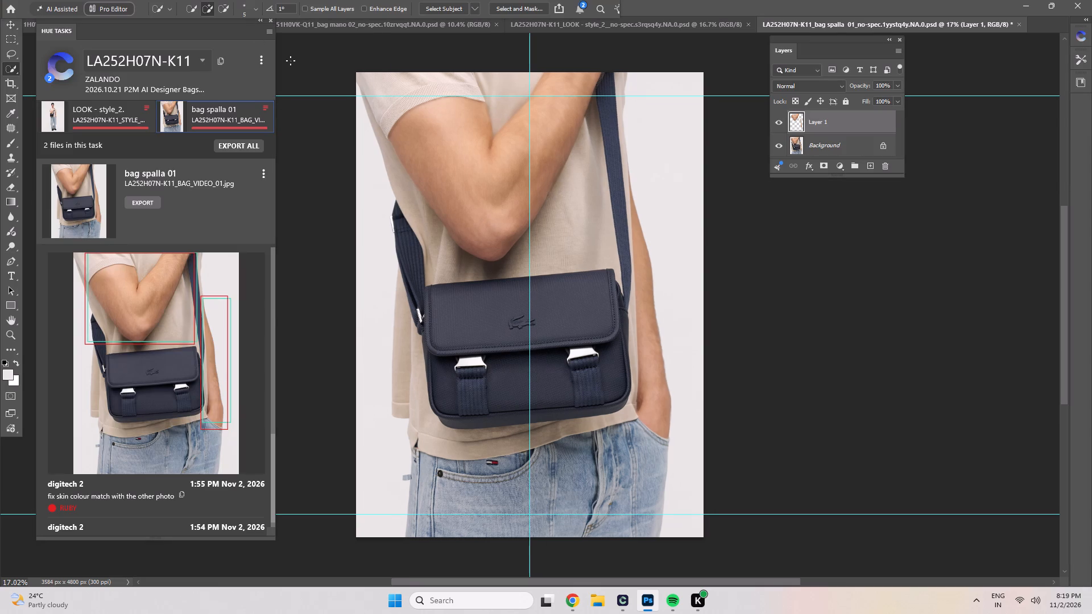
pyautogui.keyDown('alt'); pyautogui.click(829, 168); pyautogui.keyUp('alt')
# Paint white on the mask with a size 300 brush over the raised arm, from upper arm to forearm, to remove the hair.
pyautogui.scroll(5, 612, 281)
pyautogui.press('b')
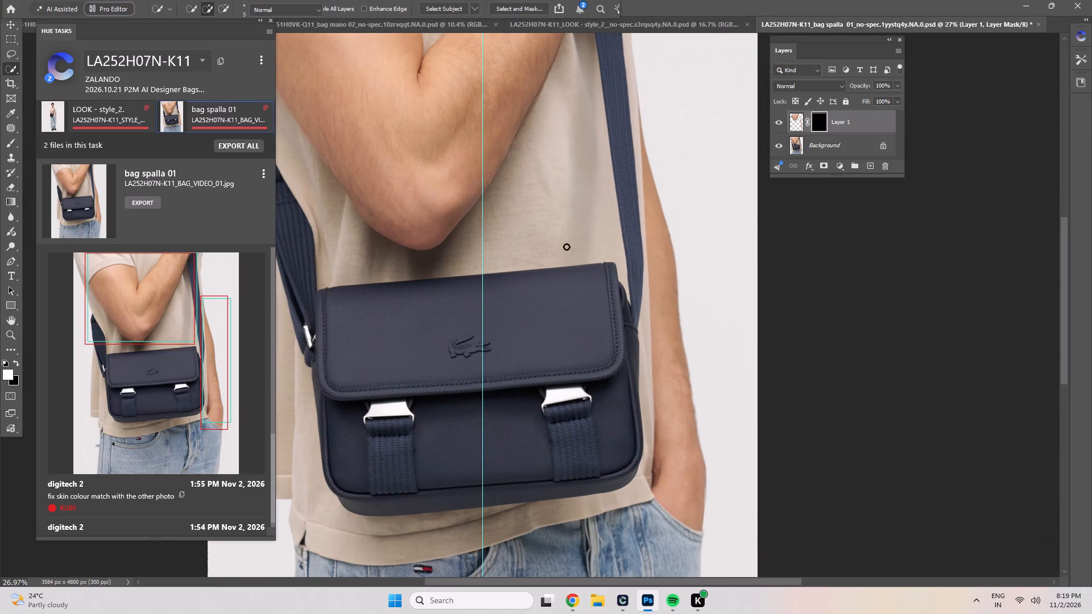
pyautogui.press('space')
pyautogui.press('space')
pyautogui.press('space')
pyautogui.press('space')
pyautogui.press('space')
pyautogui.press('space')
pyautogui.press('space')
pyautogui.press('space')
pyautogui.press('space')
pyautogui.press('space')
pyautogui.press('space')
pyautogui.moveTo(469, 200); pyautogui.dragTo(560, 382)
pyautogui.scroll(3, 423, 339)
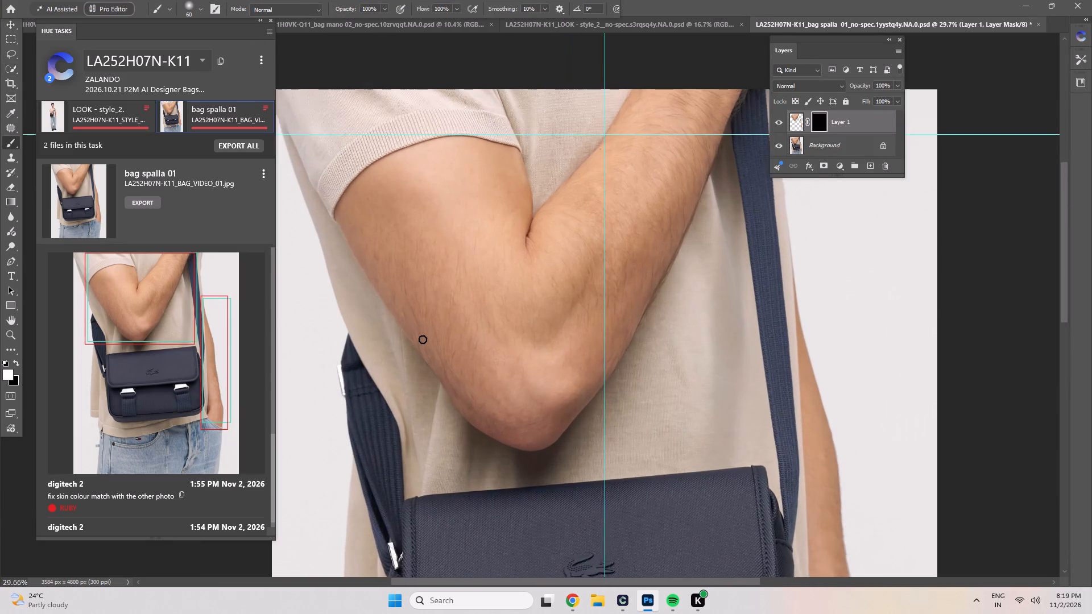
pyautogui.scroll(-3, 423, 339)
pyautogui.press(']')
pyautogui.press(']')
pyautogui.press(']')
pyautogui.press(']')
pyautogui.press(']')
pyautogui.press(']')
pyautogui.press(']')
pyautogui.press(']')
pyautogui.press(']')
pyautogui.press(']')
pyautogui.press(']')
pyautogui.moveTo(449, 305); pyautogui.dragTo(454, 367)
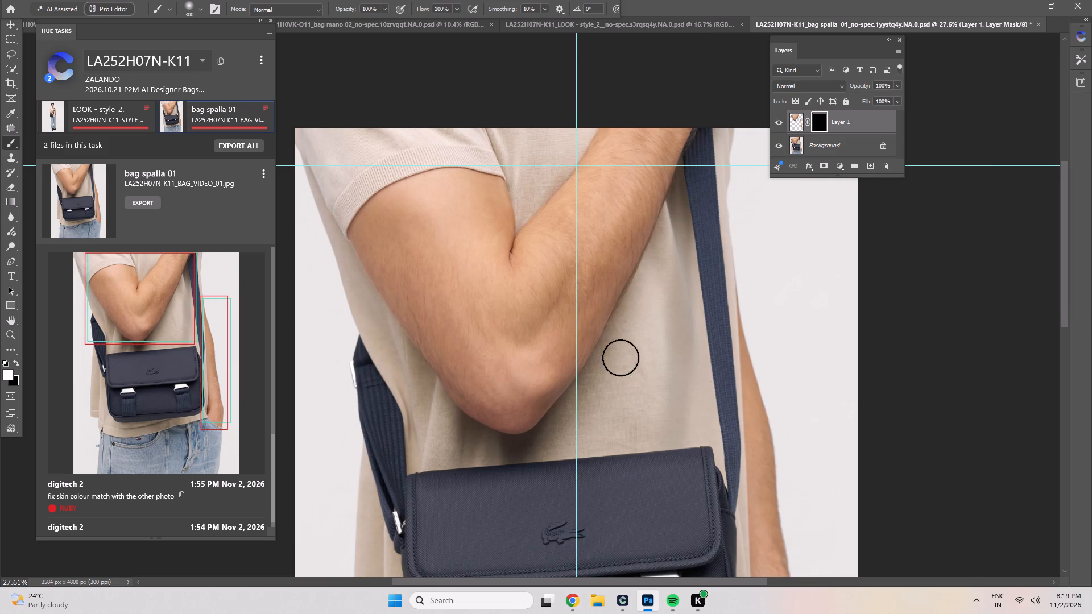
pyautogui.moveTo(418, 305); pyautogui.dragTo(428, 323)
pyautogui.moveTo(427, 308); pyautogui.dragTo(499, 372)
pyautogui.moveTo(506, 359); pyautogui.dragTo(565, 292)
pyautogui.moveTo(570, 271); pyautogui.dragTo(599, 260)
pyautogui.moveTo(599, 260); pyautogui.dragTo(619, 221)
pyautogui.moveTo(626, 204); pyautogui.dragTo(631, 223)
pyautogui.moveTo(637, 184); pyautogui.dragTo(596, 236)
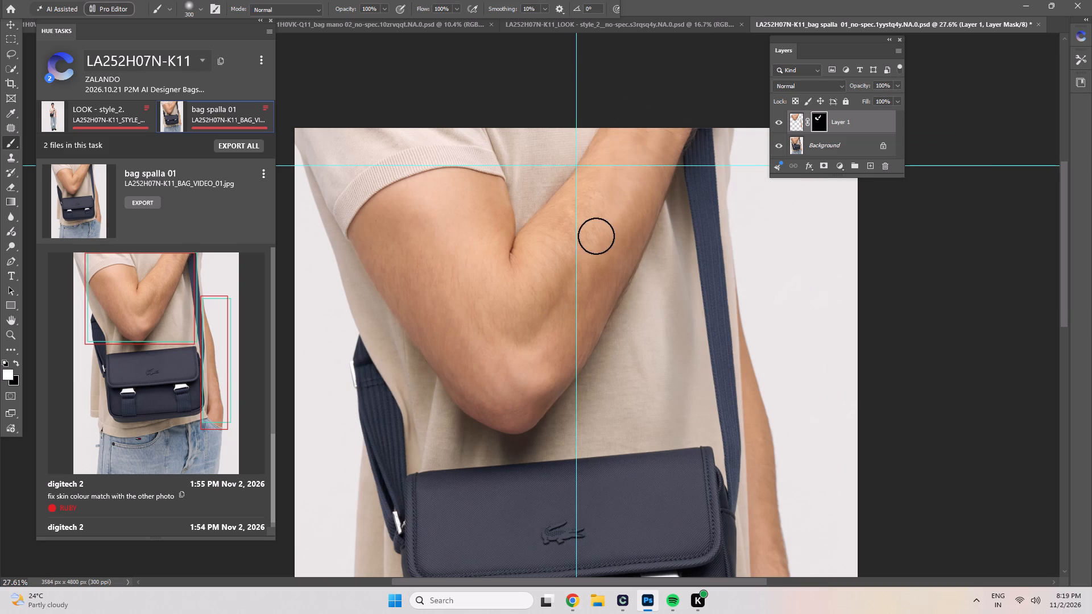
pyautogui.moveTo(596, 236); pyautogui.dragTo(606, 118)
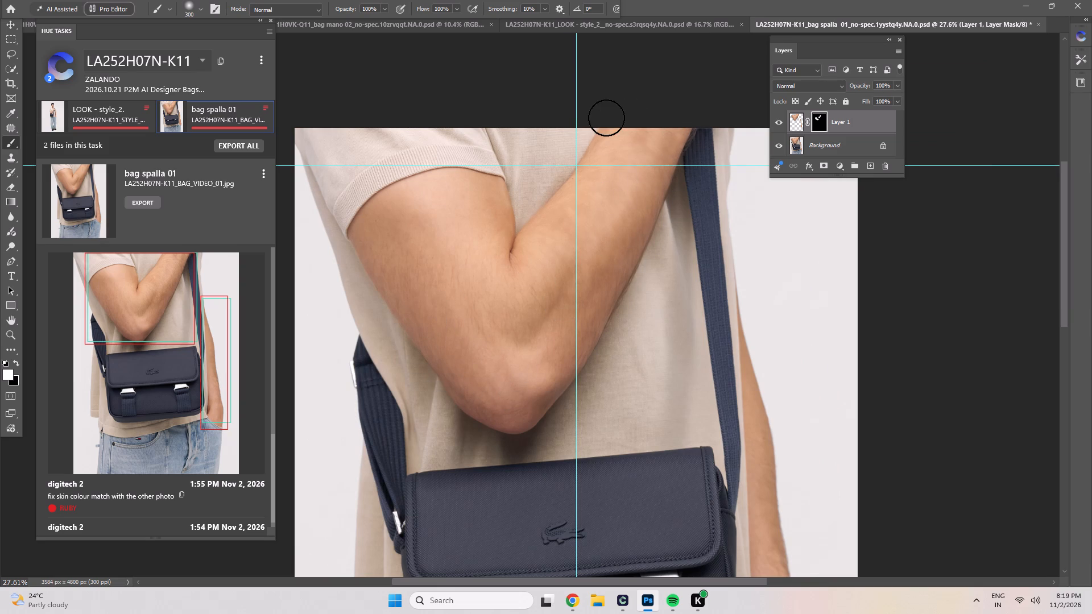
pyautogui.moveTo(606, 118); pyautogui.dragTo(607, 259)
pyautogui.moveTo(607, 259); pyautogui.dragTo(605, 261)
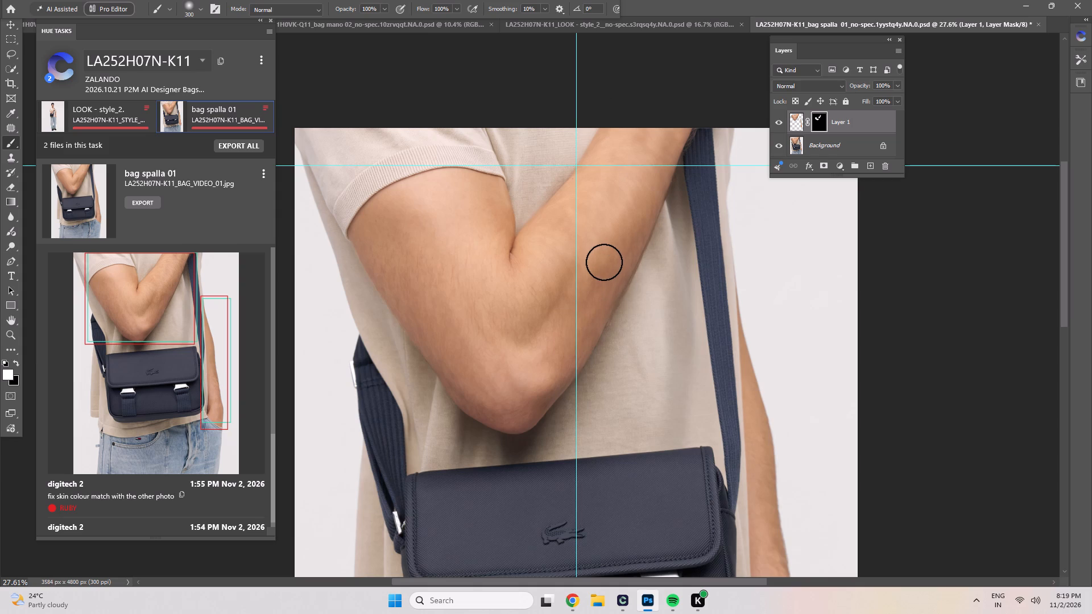
# Paint white on the mask along the lowered forearm and hand beside the bag to remove the arm hair.
pyautogui.scroll(-10, 617, 301)
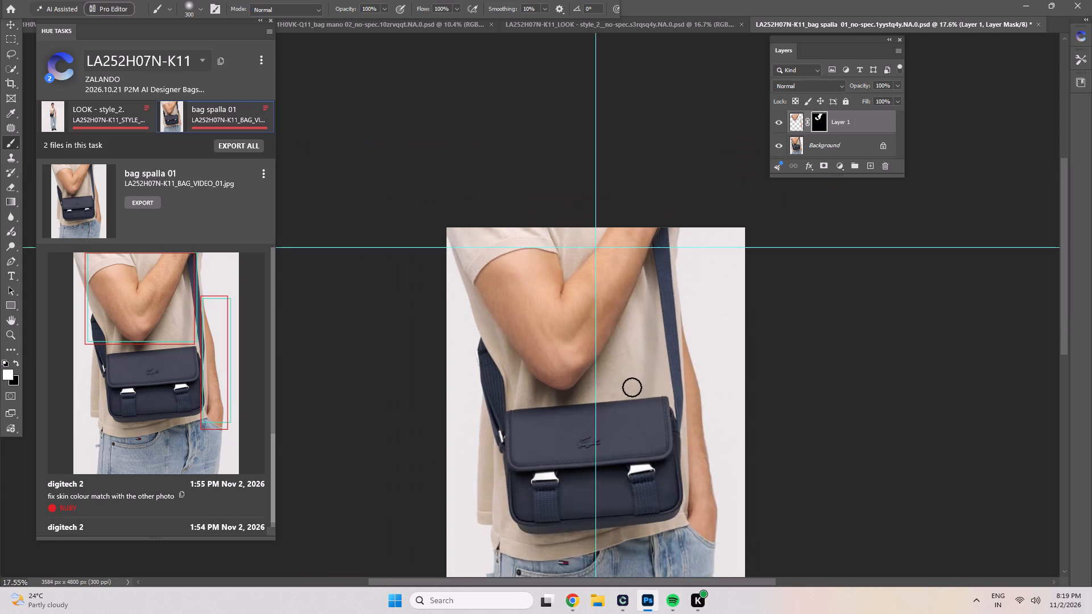
pyautogui.scroll(11, 692, 398)
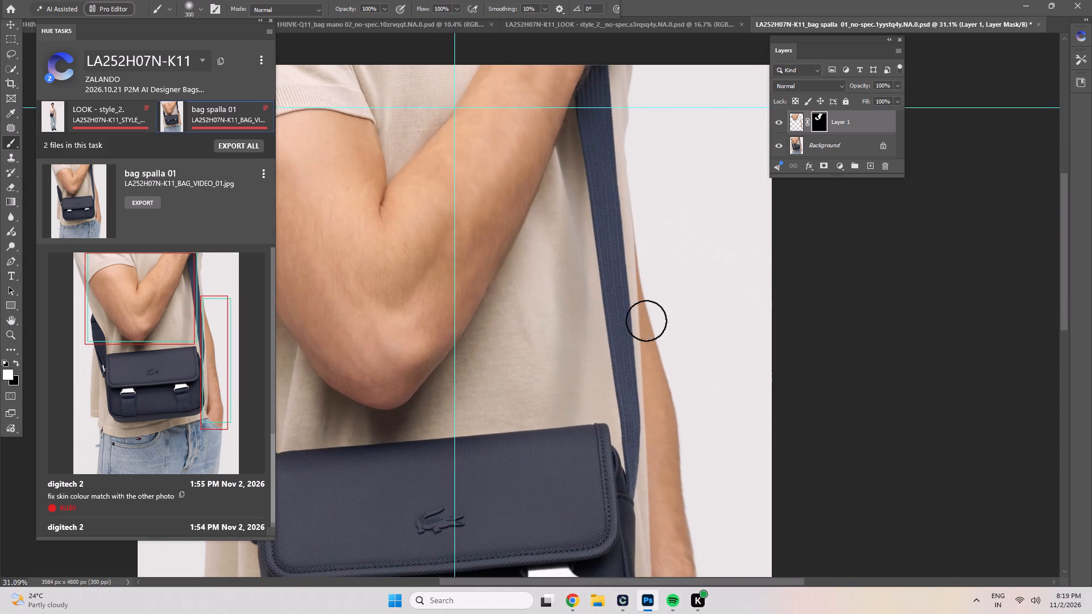
pyautogui.moveTo(646, 321); pyautogui.dragTo(693, 551)
pyautogui.press('space')
pyautogui.press('space')
pyautogui.press('space')
pyautogui.press('space')
pyautogui.press('space')
pyautogui.moveTo(707, 512); pyautogui.dragTo(709, 525)
pyautogui.moveTo(709, 525); pyautogui.dragTo(692, 404)
pyautogui.moveTo(689, 408); pyautogui.dragTo(658, 489)
pyautogui.moveTo(657, 486); pyautogui.dragTo(660, 454)
pyautogui.moveTo(660, 447); pyautogui.dragTo(660, 460)
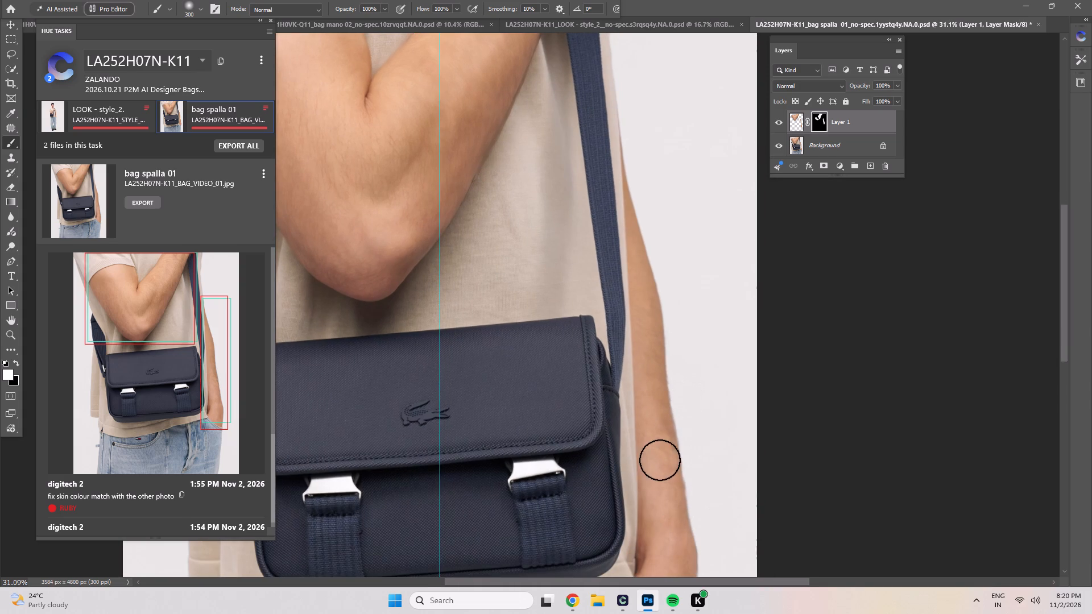
pyautogui.moveTo(660, 460); pyautogui.dragTo(668, 527)
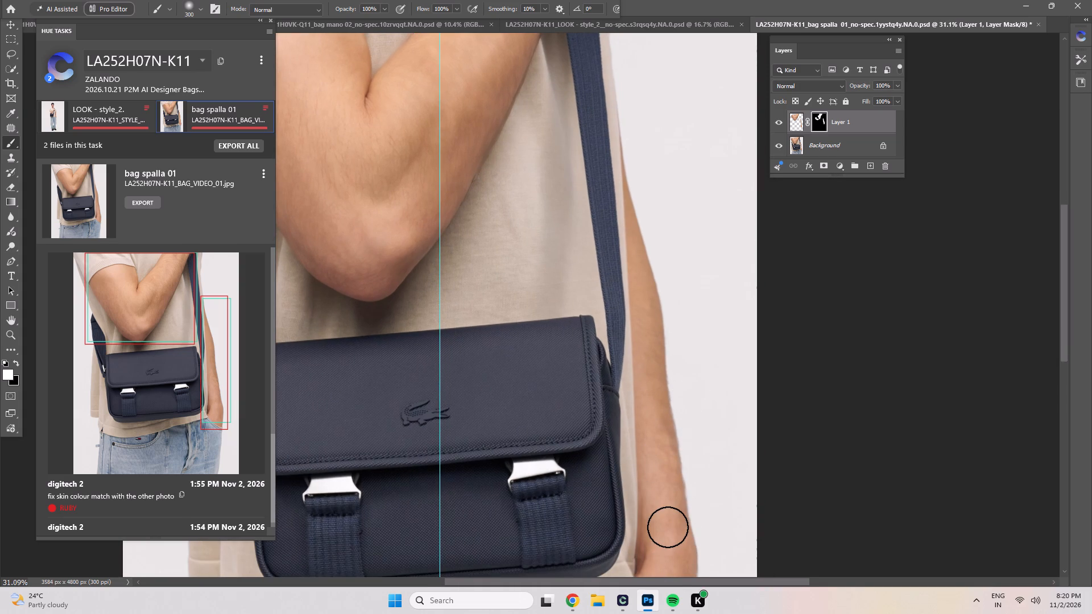
pyautogui.scroll(-4, 672, 529)
pyautogui.press('space')
pyautogui.press('space')
pyautogui.press('space')
pyautogui.press('space')
pyautogui.press('space')
pyautogui.press('space')
pyautogui.press('space')
pyautogui.press('space')
pyautogui.moveTo(672, 483); pyautogui.dragTo(663, 417)
pyautogui.moveTo(665, 379); pyautogui.dragTo(647, 413)
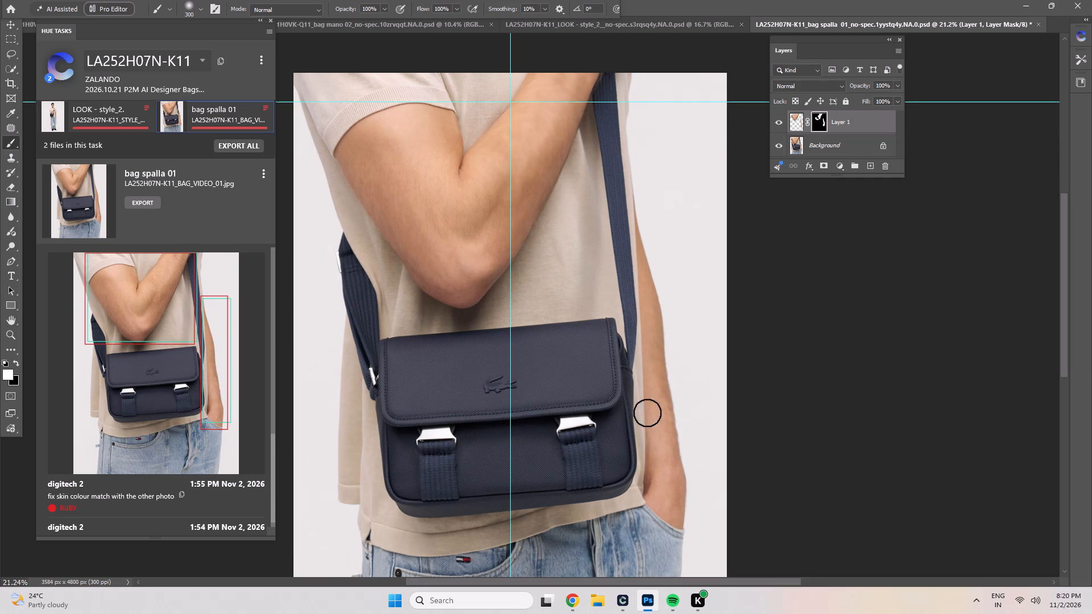
pyautogui.moveTo(647, 413); pyautogui.dragTo(673, 519)
pyautogui.press('space')
pyautogui.press('space')
pyautogui.press('space')
pyautogui.press('space')
pyautogui.press('space')
pyautogui.press('space')
pyautogui.press('space')
pyautogui.press('space')
pyautogui.press('space')
pyautogui.press('space')
pyautogui.press('space')
pyautogui.press('space')
# Merge the masked skin layer down into the Background.
pyautogui.scroll(-5, 660, 500)
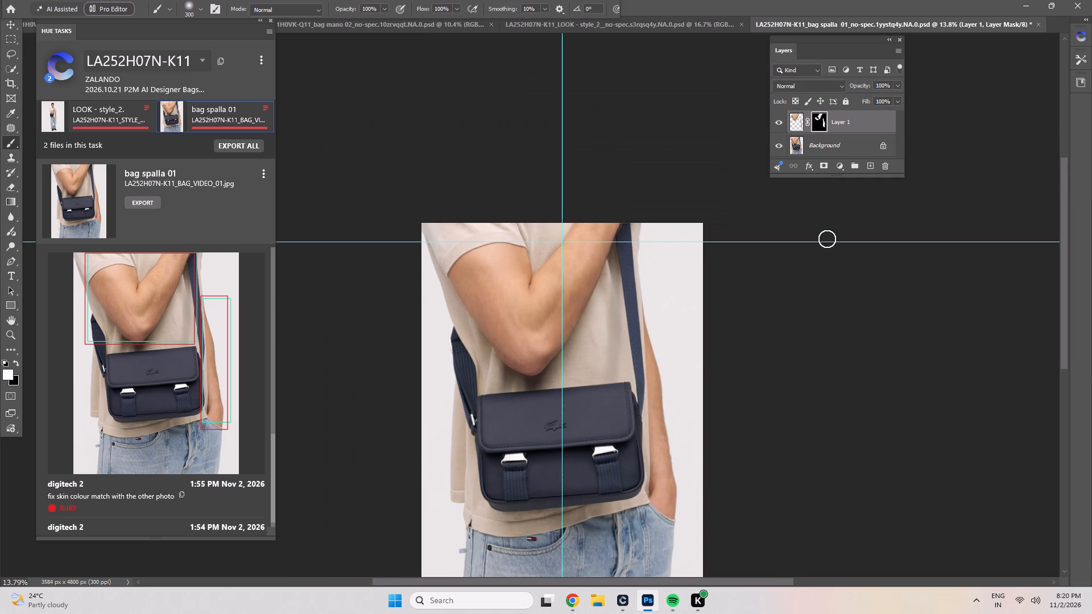
pyautogui.hotkey('ctrl', 'e')
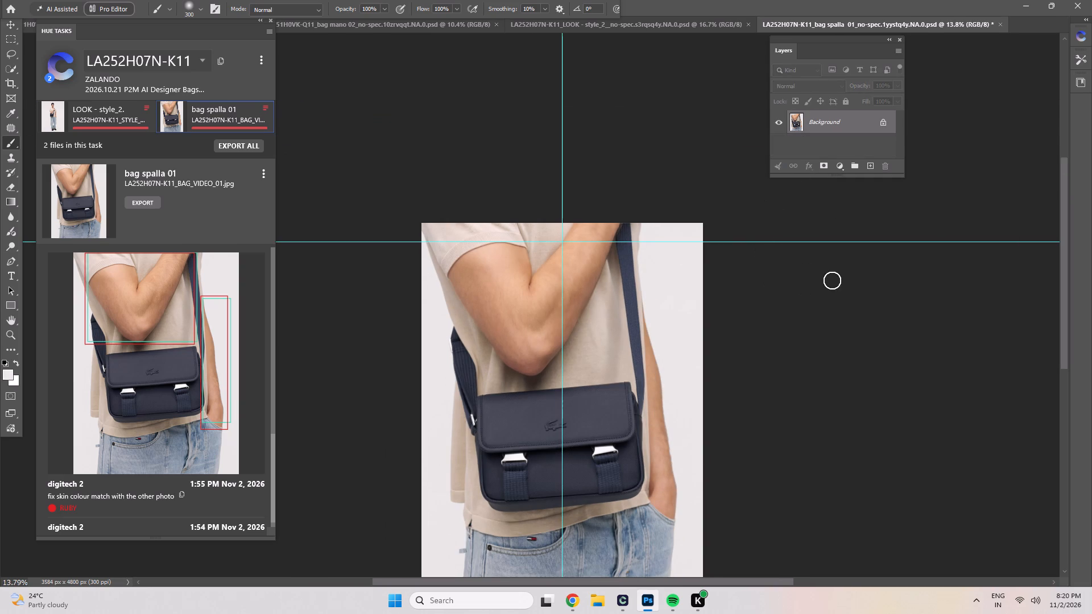
# Check the full-look image for skin colour reference, and in the bag spalla 01 image select the raised arm's skin with Quick Selection, excluding the shirt.
pyautogui.click(107, 123)
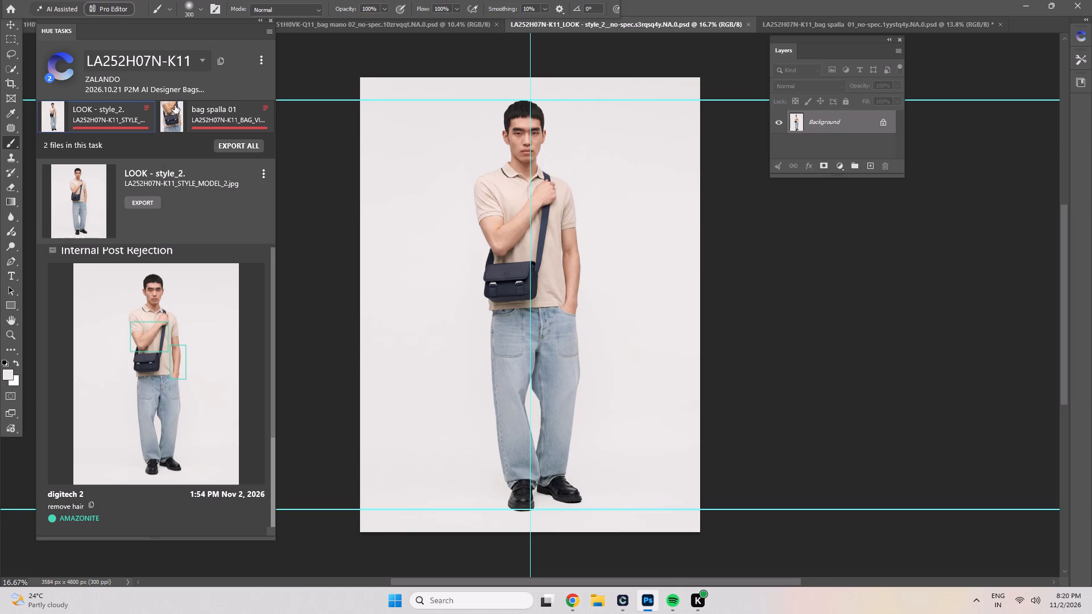
pyautogui.click(183, 113)
pyautogui.press('w')
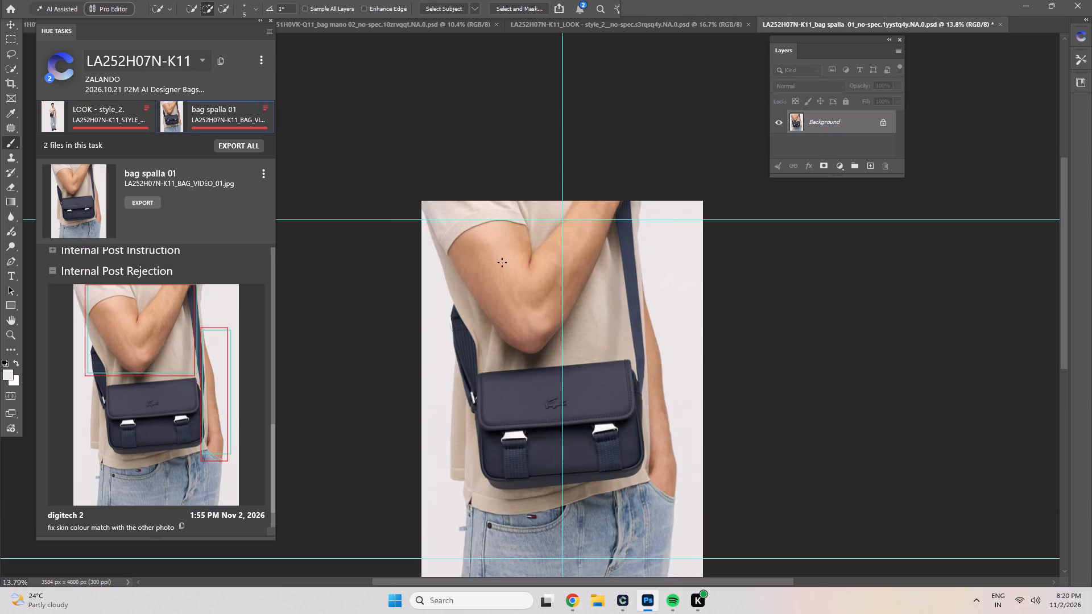
pyautogui.moveTo(498, 259); pyautogui.dragTo(547, 264)
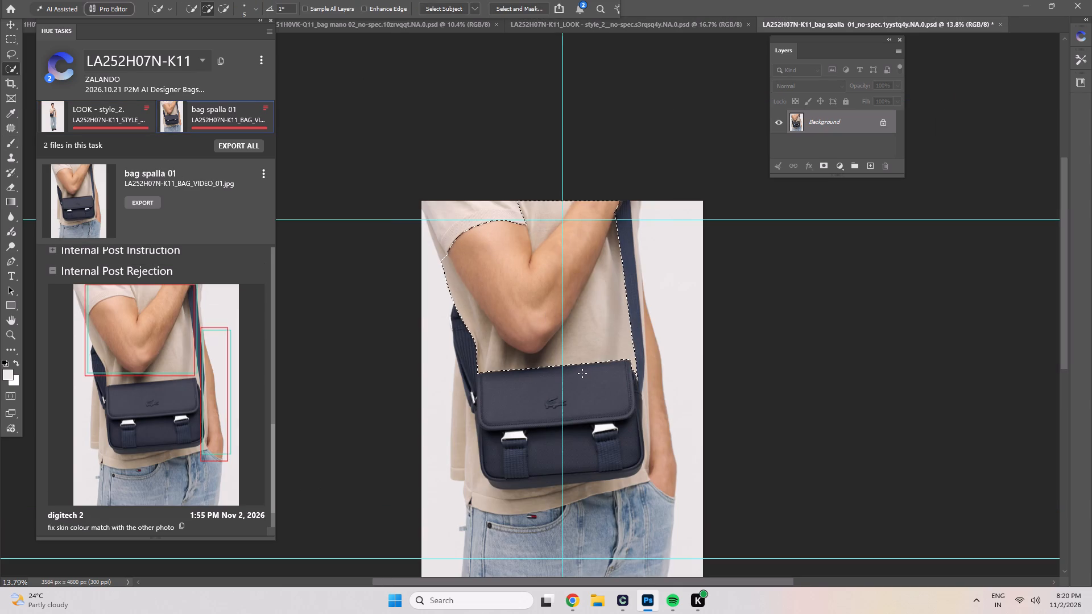
pyautogui.keyDown('alt'); pyautogui.moveTo(590, 352); pyautogui.dragTo(592, 344); pyautogui.keyUp('alt')
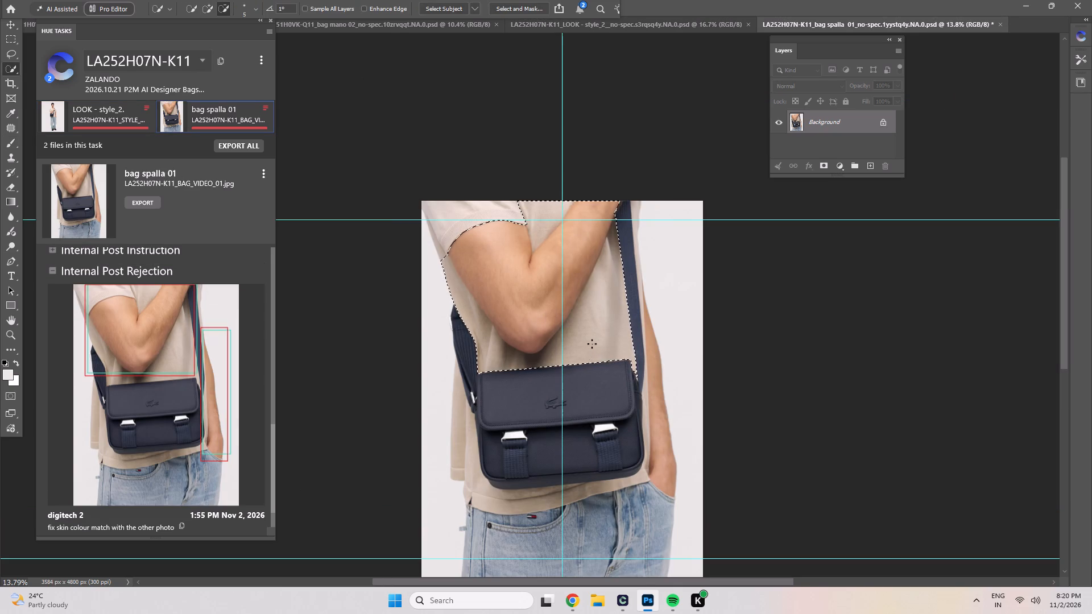
pyautogui.keyDown('alt'); pyautogui.moveTo(592, 344); pyautogui.dragTo(605, 285); pyautogui.keyUp('alt')
pyautogui.keyDown('alt'); pyautogui.moveTo(606, 250); pyautogui.dragTo(614, 220); pyautogui.keyUp('alt')
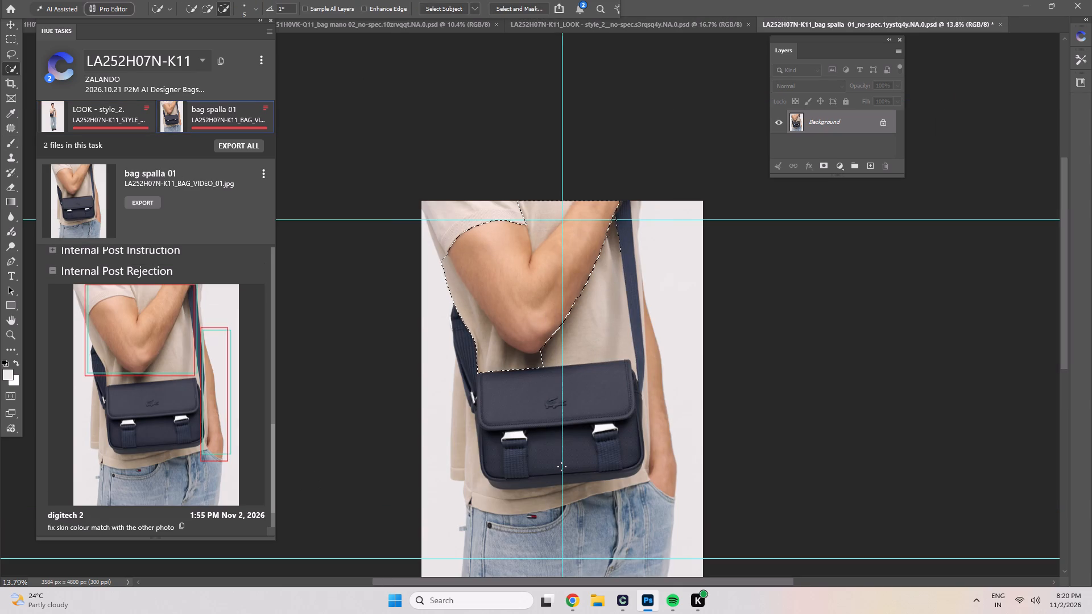
pyautogui.keyDown('alt'); pyautogui.moveTo(536, 210); pyautogui.dragTo(545, 212); pyautogui.keyUp('alt')
pyautogui.keyDown('alt'); pyautogui.moveTo(464, 284); pyautogui.dragTo(498, 346); pyautogui.keyUp('alt')
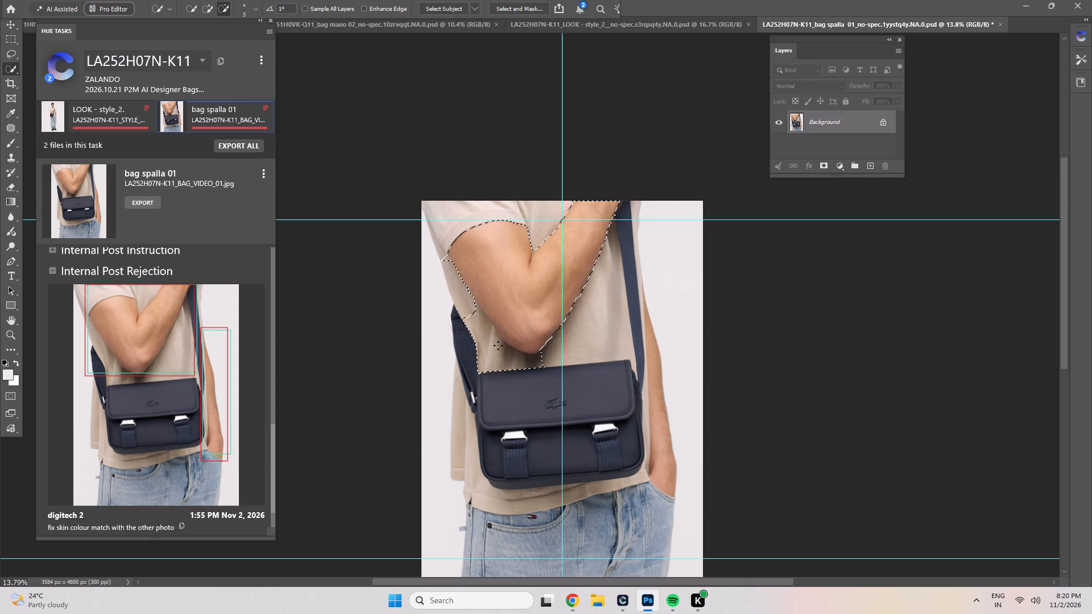
pyautogui.keyDown('alt'); pyautogui.moveTo(498, 346); pyautogui.dragTo(511, 362); pyautogui.keyUp('alt')
# Add the lowered arm and hand beside the bag to the selection, trimming out the bag edge and strap.
pyautogui.moveTo(655, 355); pyautogui.dragTo(660, 375)
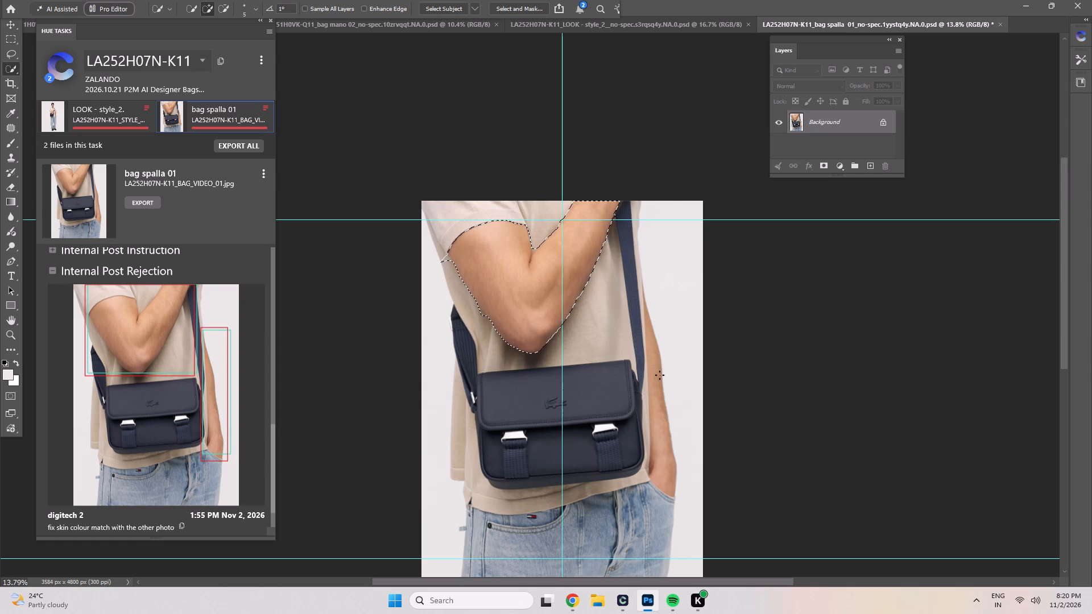
pyautogui.moveTo(660, 375); pyautogui.dragTo(660, 380)
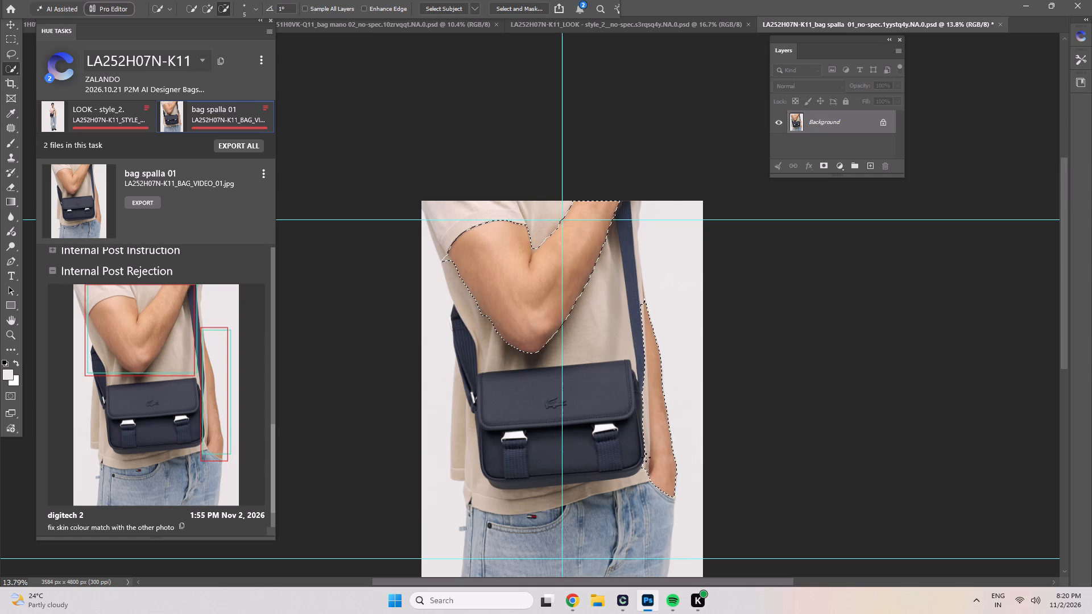
pyautogui.keyDown('alt'); pyautogui.moveTo(646, 453); pyautogui.dragTo(644, 370); pyautogui.keyUp('alt')
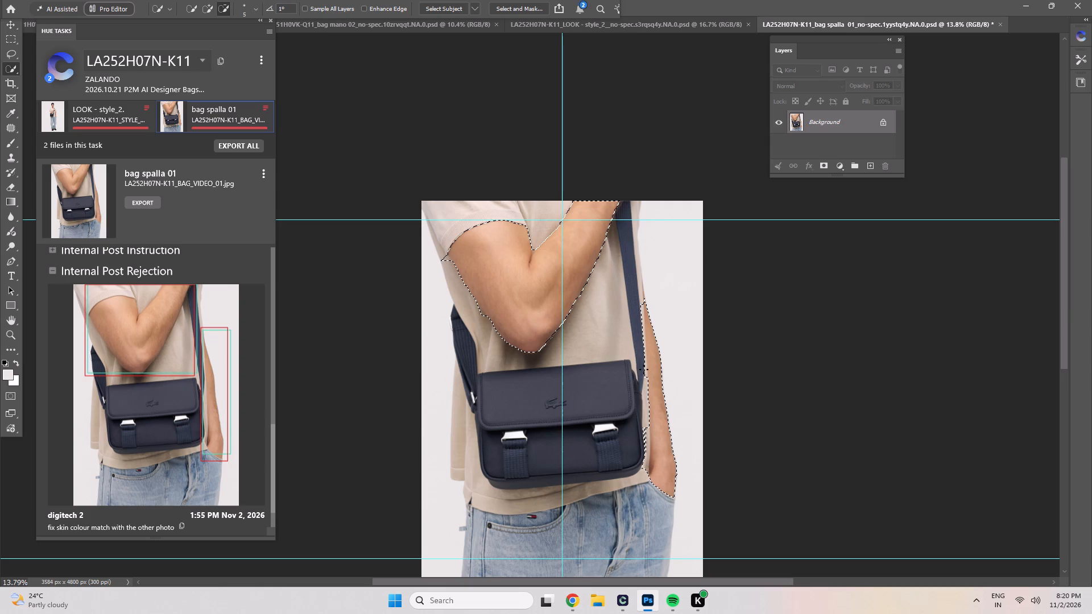
pyautogui.keyDown('alt'); pyautogui.moveTo(644, 370); pyautogui.dragTo(640, 301); pyautogui.keyUp('alt')
# Open Color Balance for the selected arm skin.
pyautogui.hotkey('ctrl', 'b')
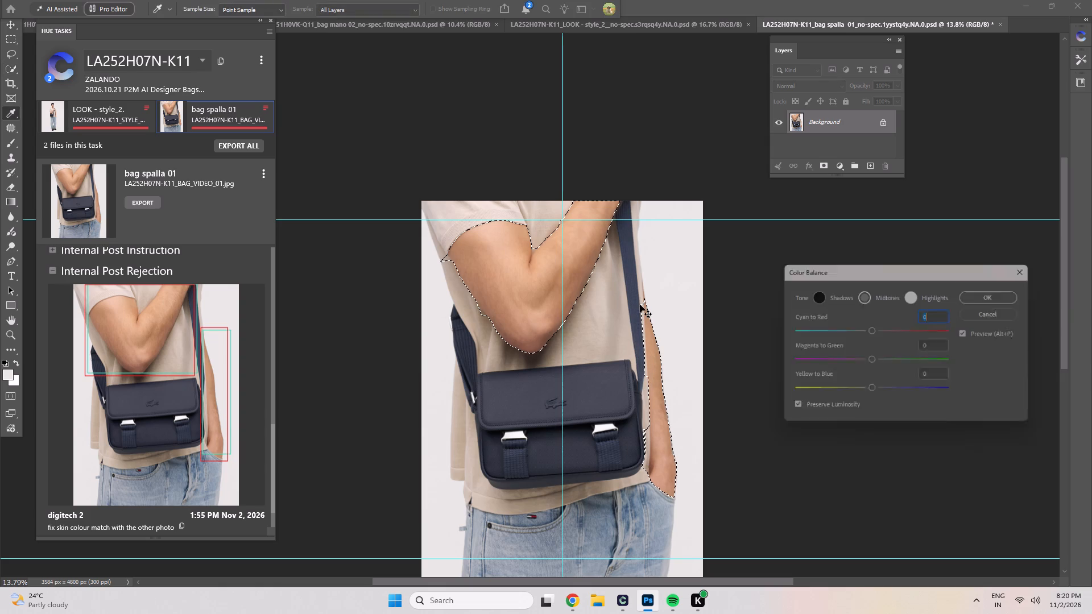
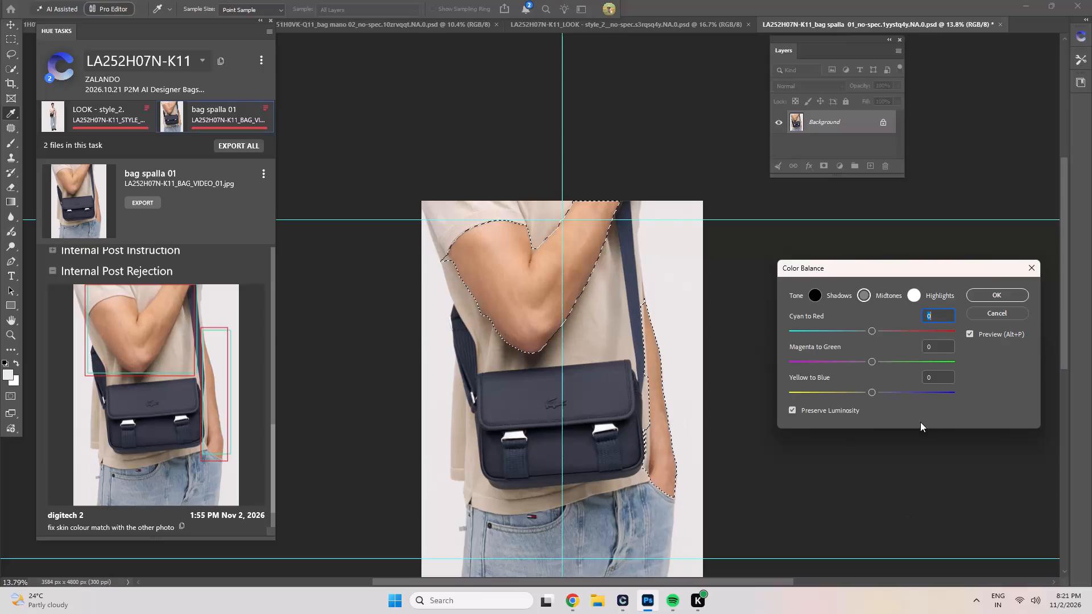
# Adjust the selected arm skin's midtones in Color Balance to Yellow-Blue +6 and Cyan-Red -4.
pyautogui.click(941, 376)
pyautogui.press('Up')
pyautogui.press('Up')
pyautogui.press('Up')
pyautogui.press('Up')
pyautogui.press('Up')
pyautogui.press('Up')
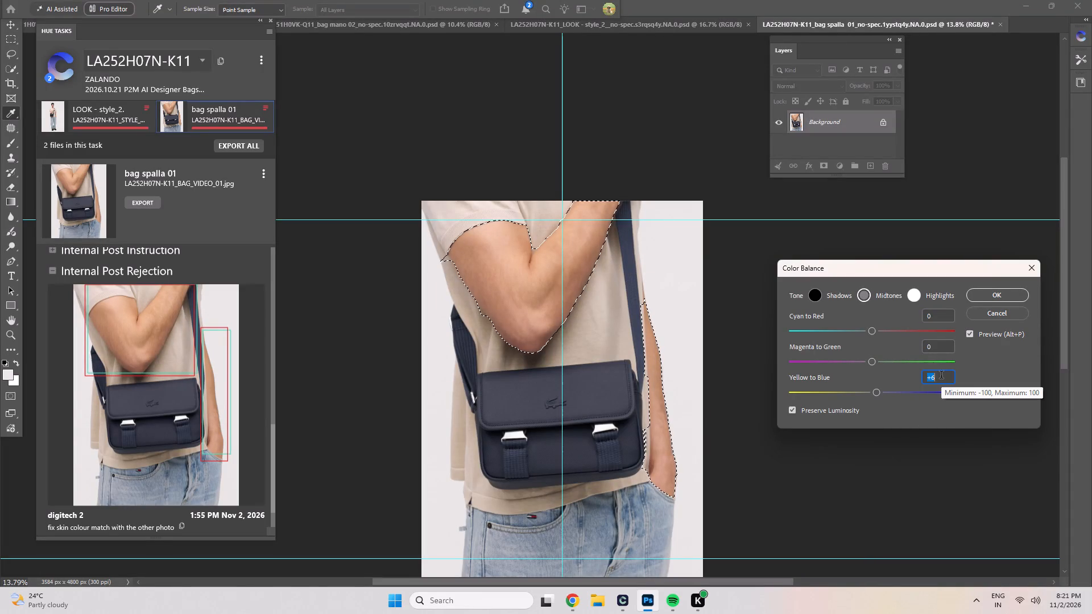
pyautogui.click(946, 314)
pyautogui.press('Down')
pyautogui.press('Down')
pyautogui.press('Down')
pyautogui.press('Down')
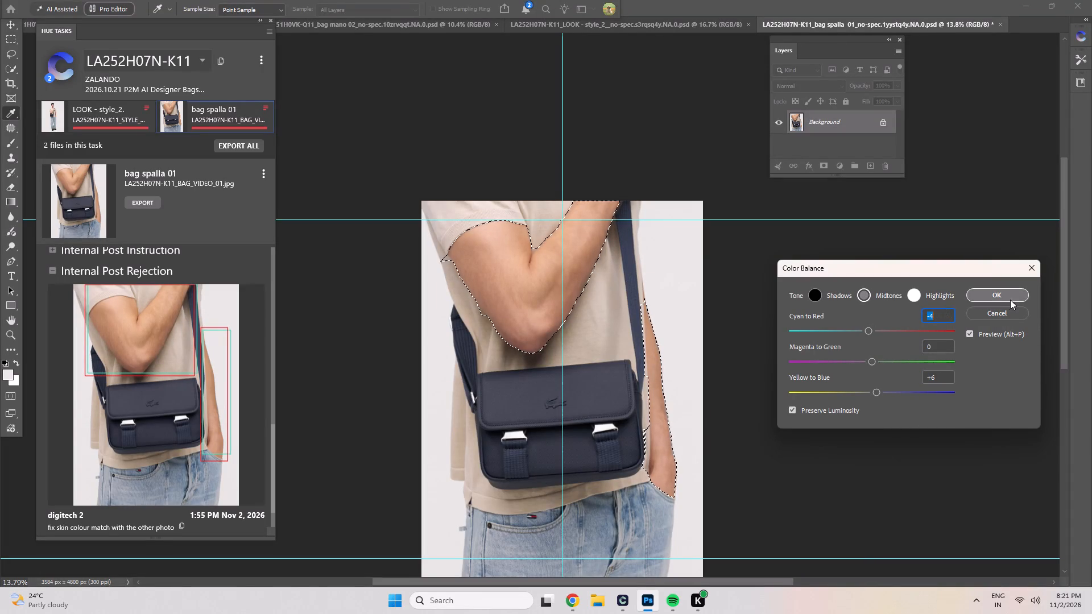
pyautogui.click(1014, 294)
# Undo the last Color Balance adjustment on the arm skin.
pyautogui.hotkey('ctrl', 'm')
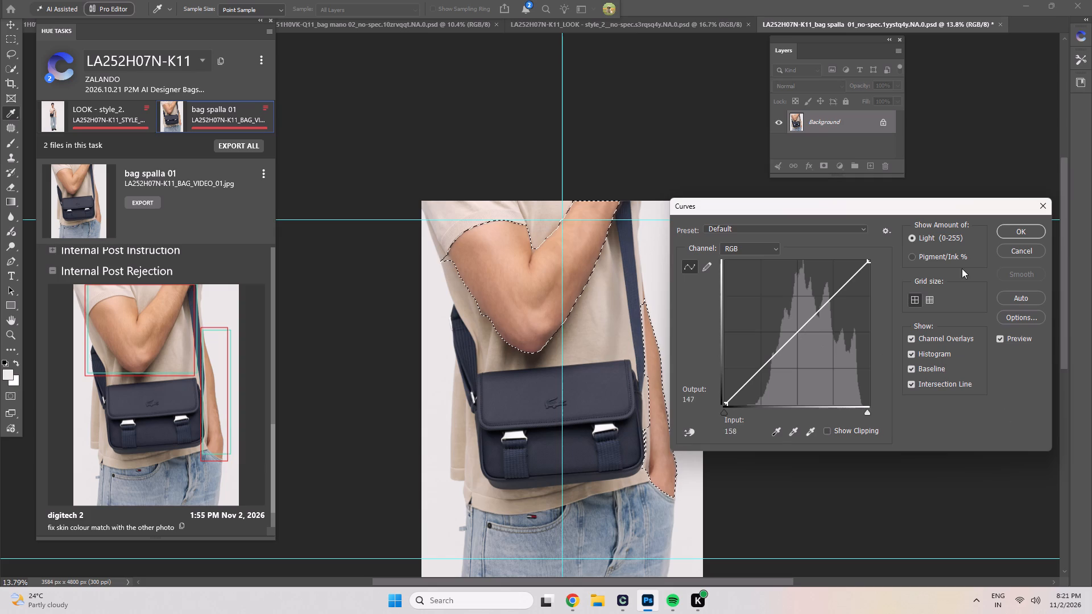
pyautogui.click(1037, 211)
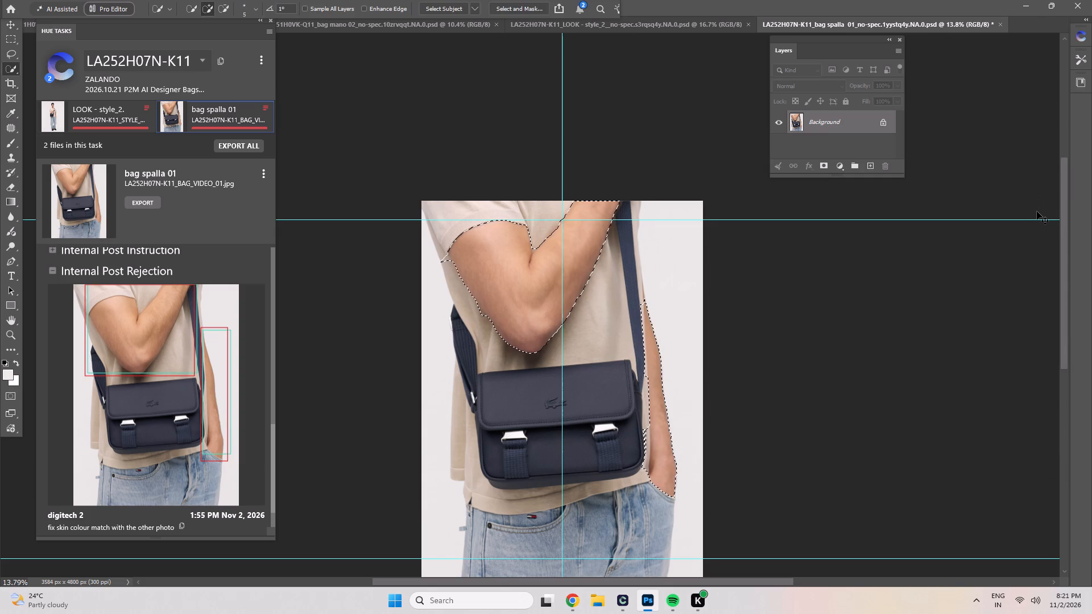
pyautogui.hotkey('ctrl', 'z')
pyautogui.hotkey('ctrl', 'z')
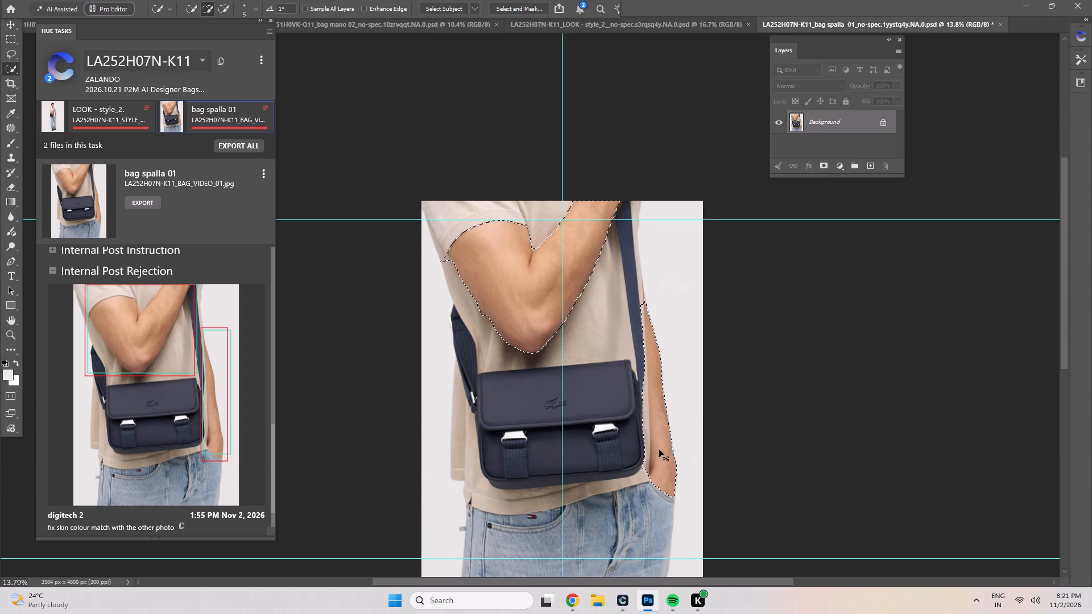
# Refine the Quick Selection along the lowered arm's inner edge, subtracting the strap and bag edge while keeping the hand.
pyautogui.press('w')
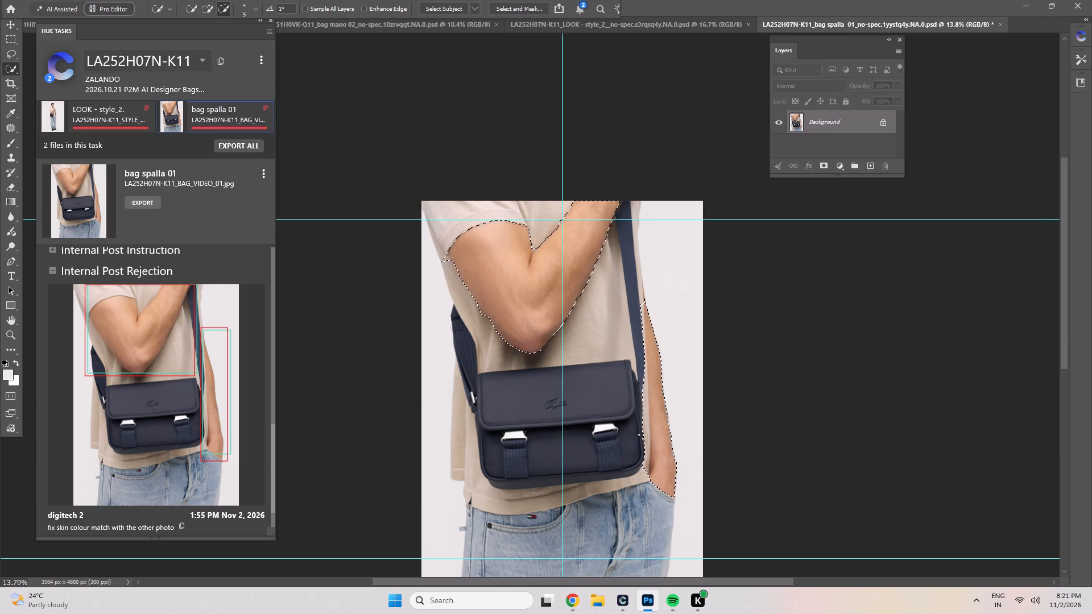
pyautogui.keyDown('alt'); pyautogui.moveTo(644, 364); pyautogui.dragTo(647, 431); pyautogui.keyUp('alt')
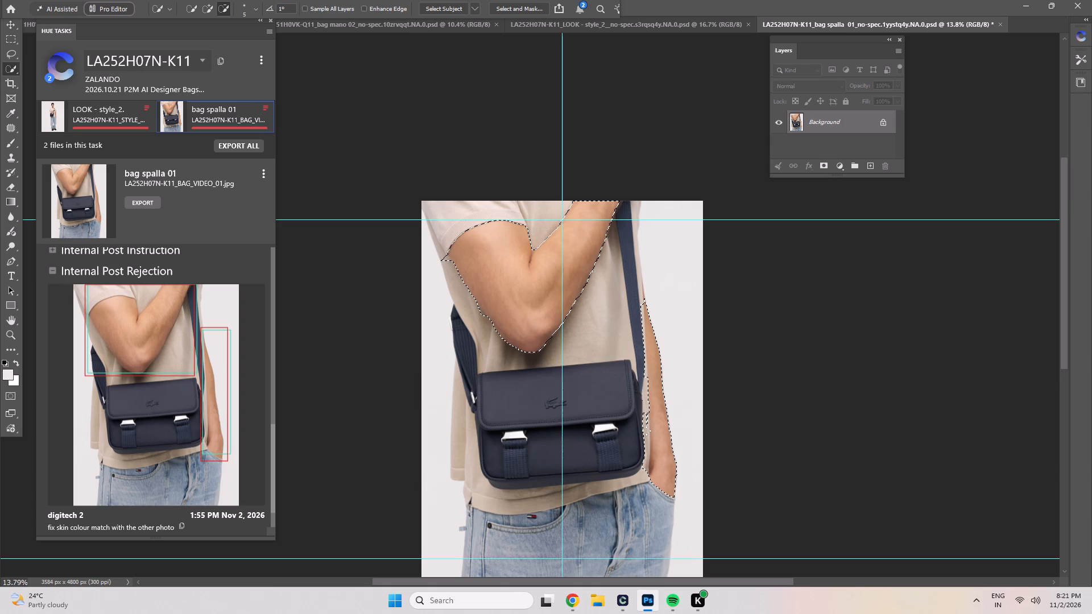
pyautogui.keyDown('alt'); pyautogui.moveTo(647, 431); pyautogui.dragTo(650, 465); pyautogui.keyUp('alt')
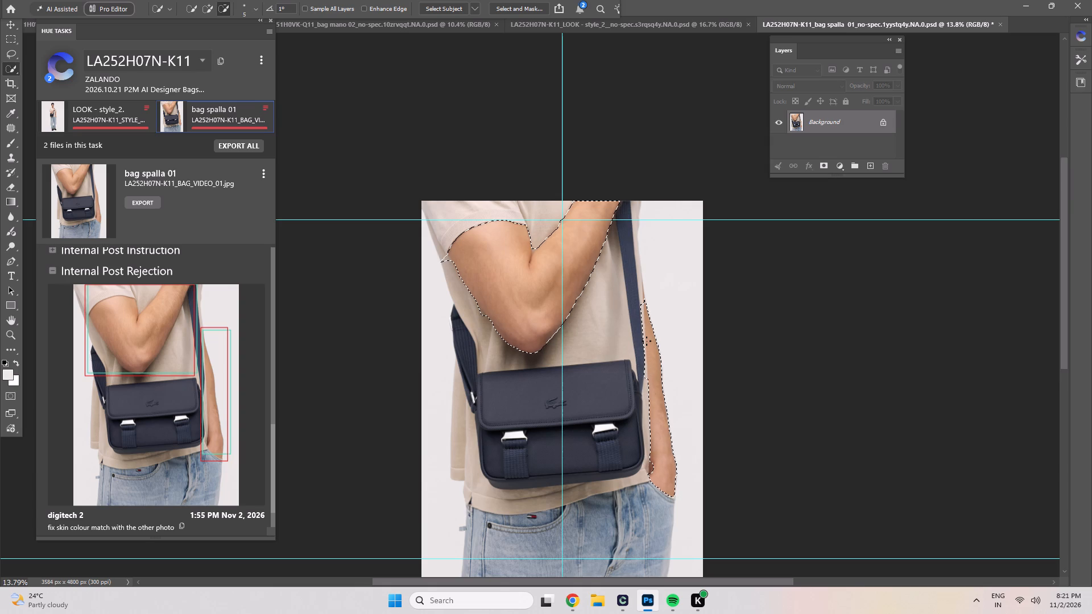
pyautogui.keyDown('alt'); pyautogui.click(642, 318); pyautogui.keyUp('alt')
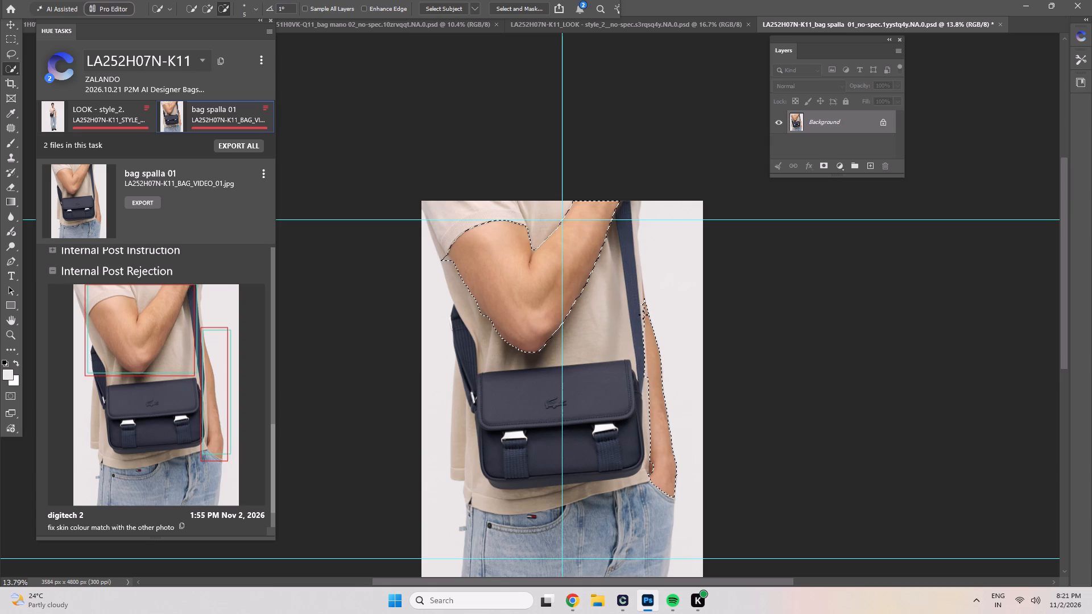
pyautogui.keyDown('alt'); pyautogui.moveTo(644, 328); pyautogui.dragTo(646, 343); pyautogui.keyUp('alt')
pyautogui.click(653, 467)
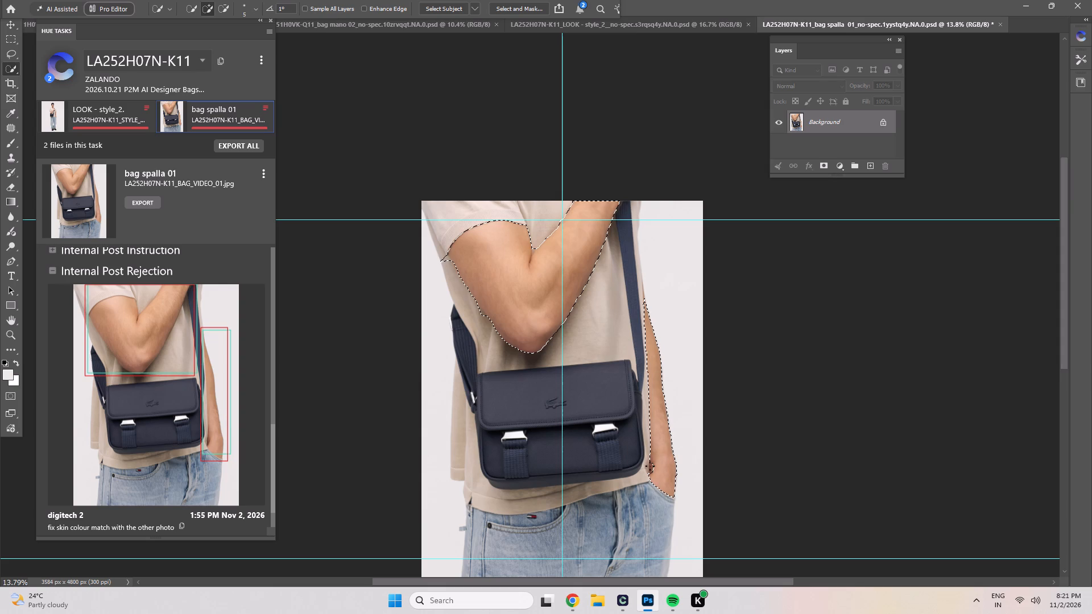
pyautogui.moveTo(649, 466); pyautogui.dragTo(650, 464)
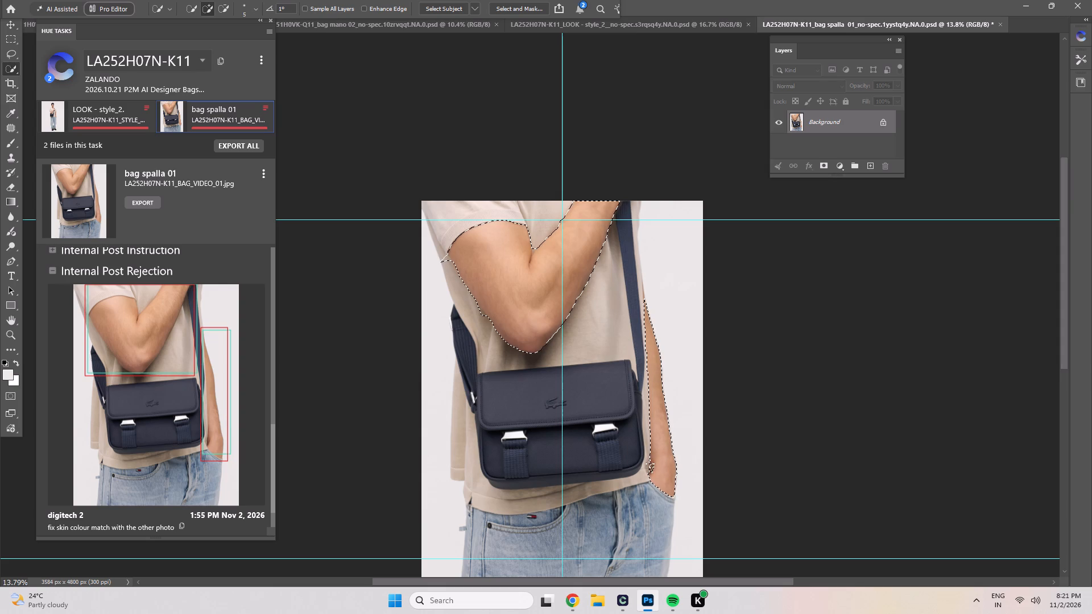
pyautogui.moveTo(650, 464); pyautogui.dragTo(655, 464)
# Brighten the selected arm skin with an RGB Curves point at input 115, output 131.
pyautogui.hotkey('ctrl', 'm')
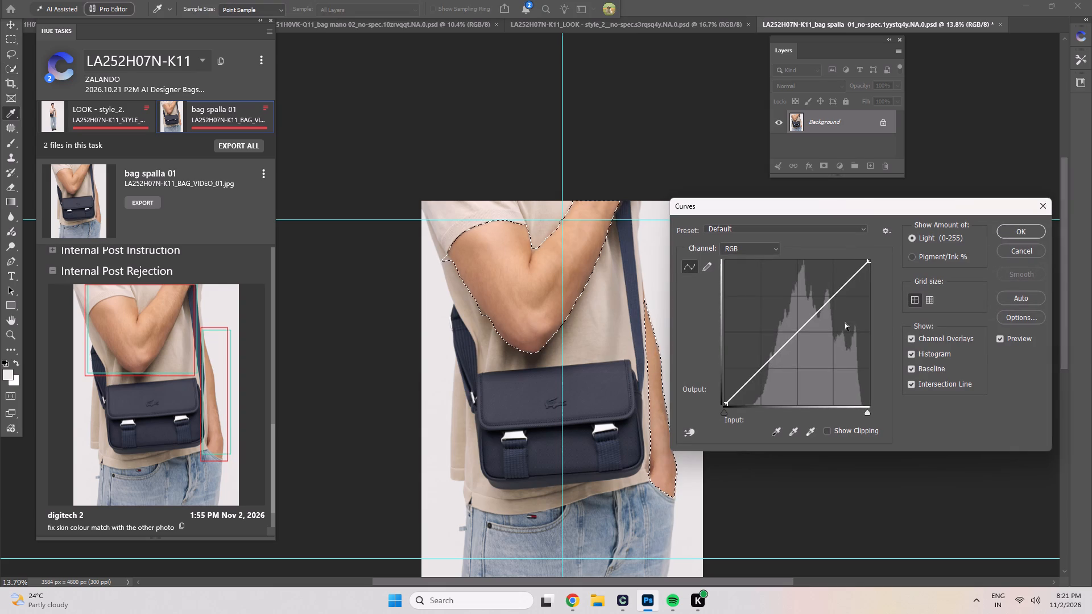
pyautogui.moveTo(795, 333); pyautogui.dragTo(791, 330)
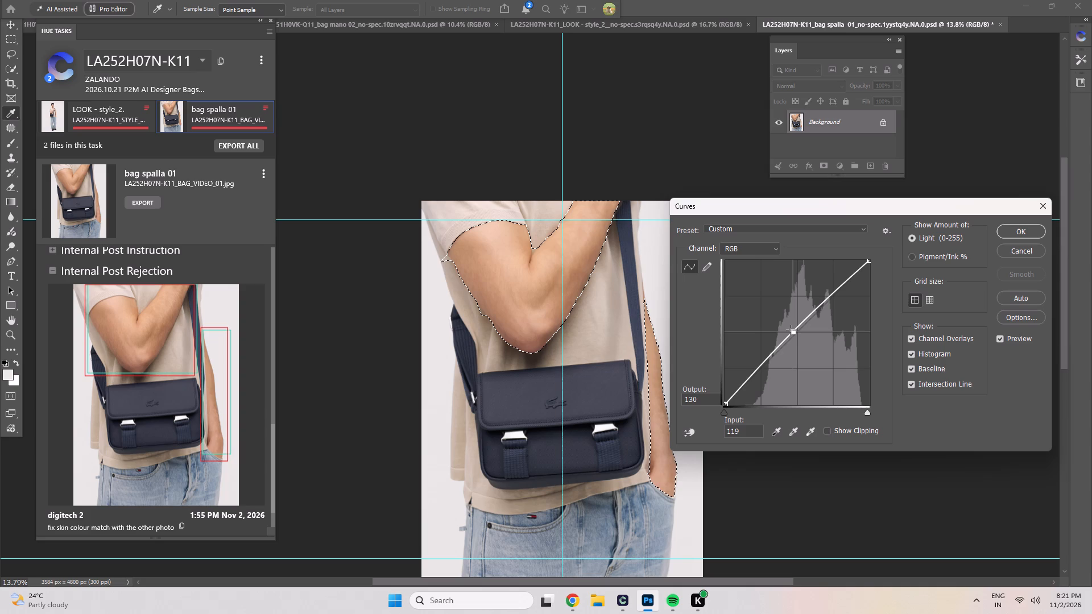
pyautogui.moveTo(791, 330); pyautogui.dragTo(790, 330)
pyautogui.press('Return')
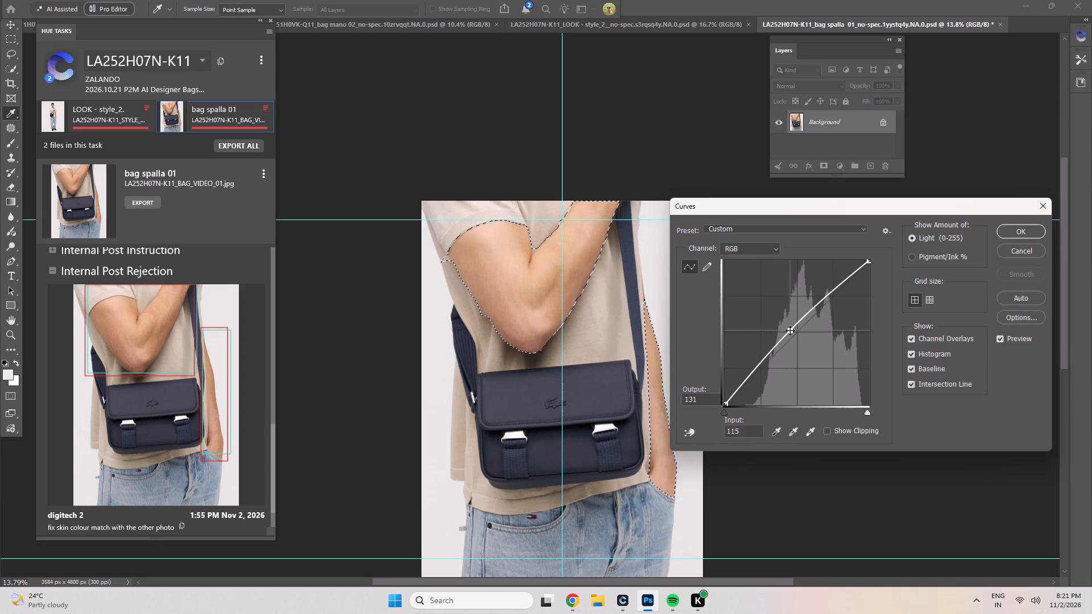
pyautogui.hotkey('ctrl', 'm')
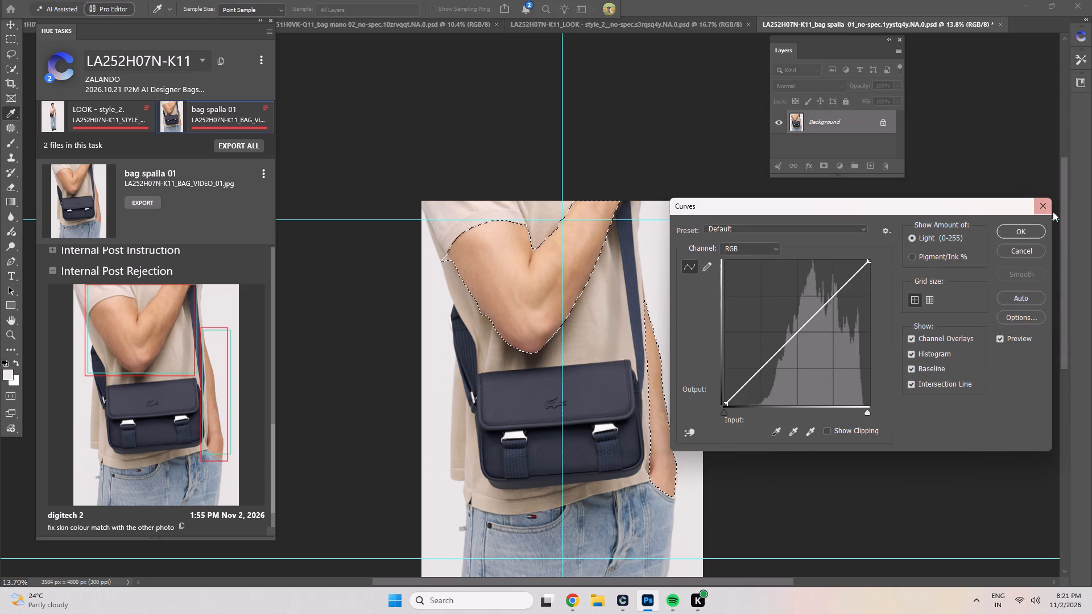
pyautogui.click(1046, 209)
# Adjust the arm skin's midtones in Color Balance to Yellow-Blue +14 and Cyan-Red -6, and clear the selection.
pyautogui.hotkey('ctrl', 'b')
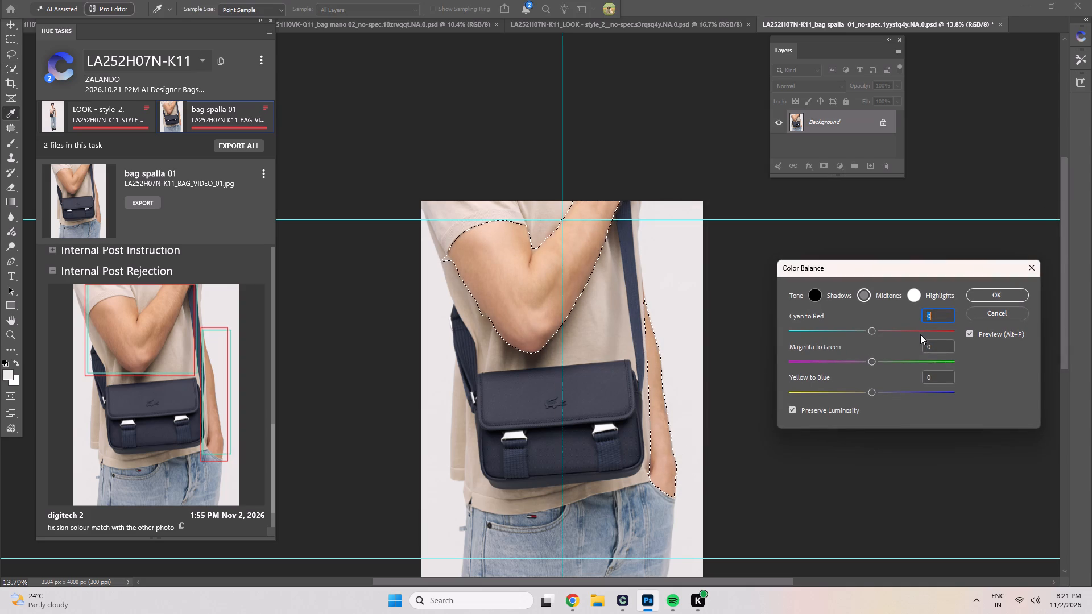
pyautogui.click(932, 380)
pyautogui.press('Down')
pyautogui.press('Down')
pyautogui.press('Down')
pyautogui.press('Up')
pyautogui.press('Up')
pyautogui.press('Up')
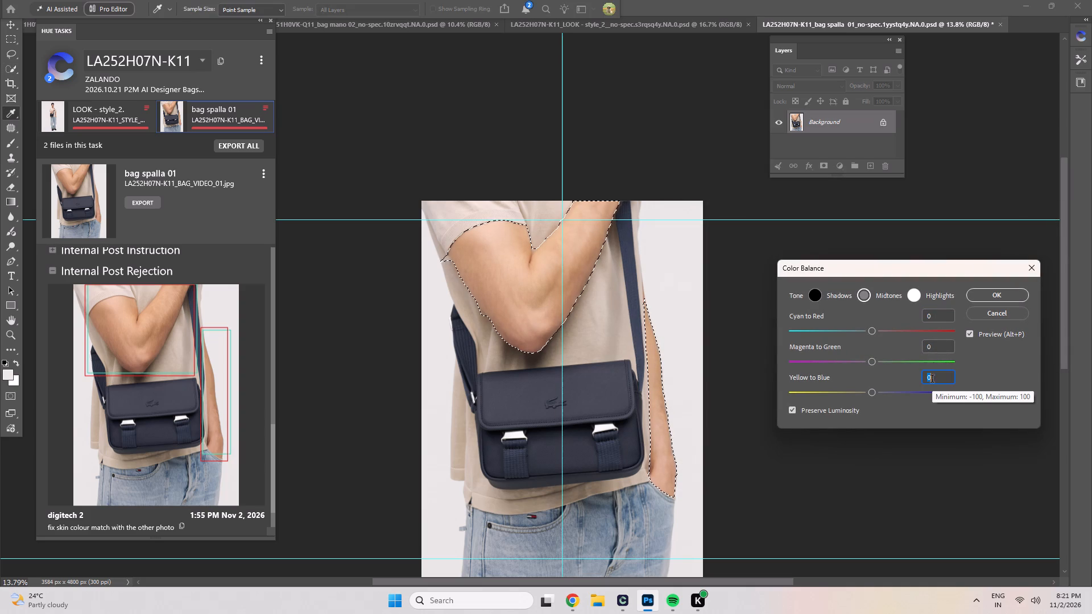
pyautogui.press('Up')
pyautogui.press('Up')
pyautogui.press('Up')
pyautogui.press('Up')
pyautogui.press('Up')
pyautogui.press('Up')
pyautogui.press('Up')
pyautogui.press('Up')
pyautogui.press('Up')
pyautogui.press('Up')
pyautogui.press('Up')
pyautogui.press('Up')
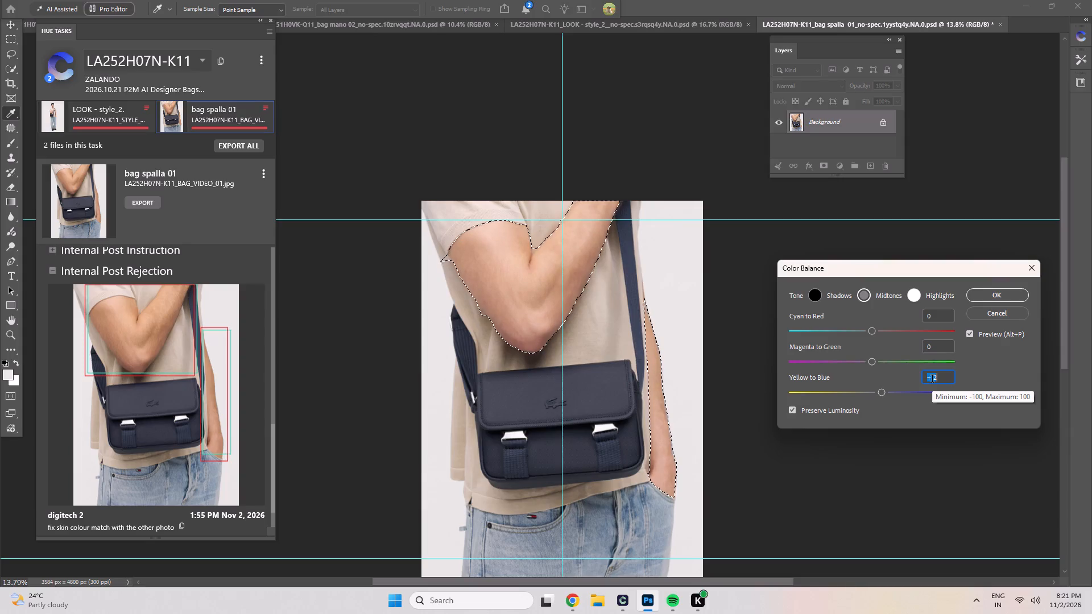
pyautogui.press('Up')
pyautogui.press('Up')
pyautogui.press('Up')
pyautogui.press('Down')
pyautogui.click(944, 316)
pyautogui.press('Down')
pyautogui.press('Down')
pyautogui.press('Down')
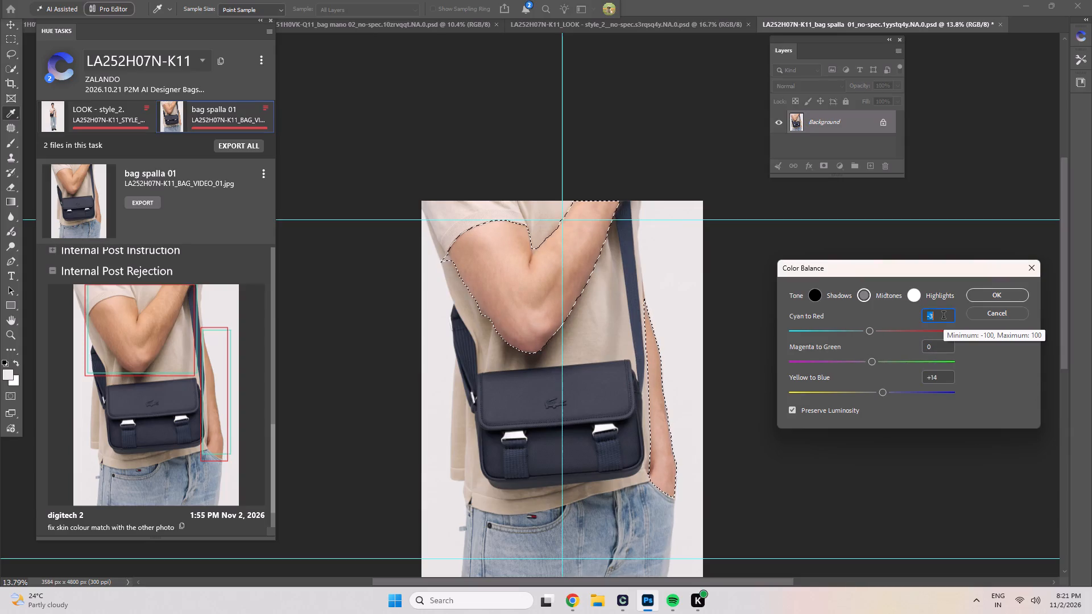
pyautogui.press('Down')
pyautogui.press('Down')
pyautogui.press('Down')
pyautogui.press('Return')
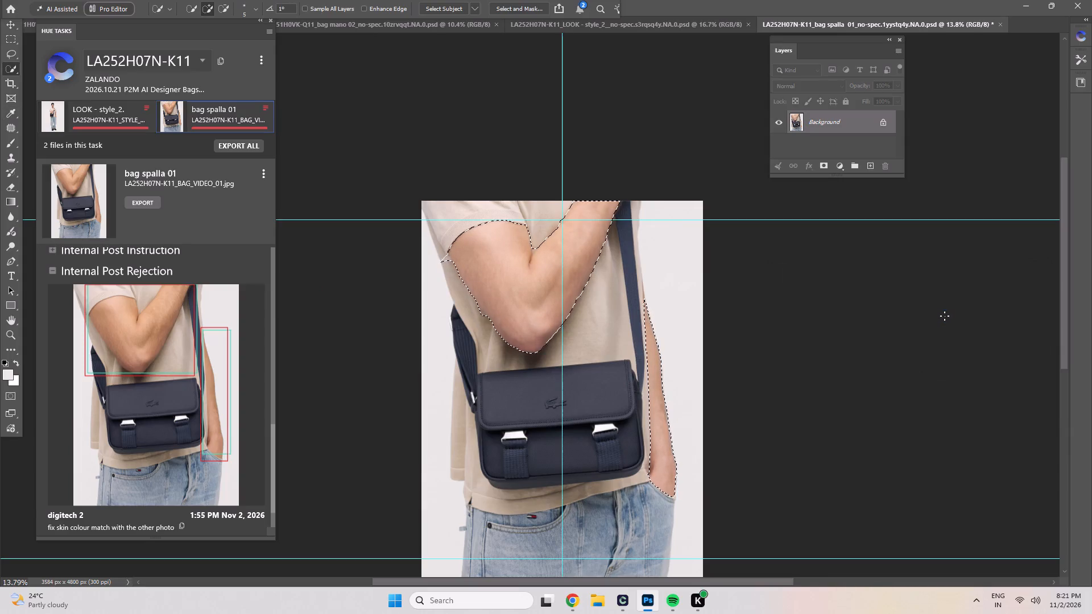
pyautogui.hotkey('ctrl', 'd')
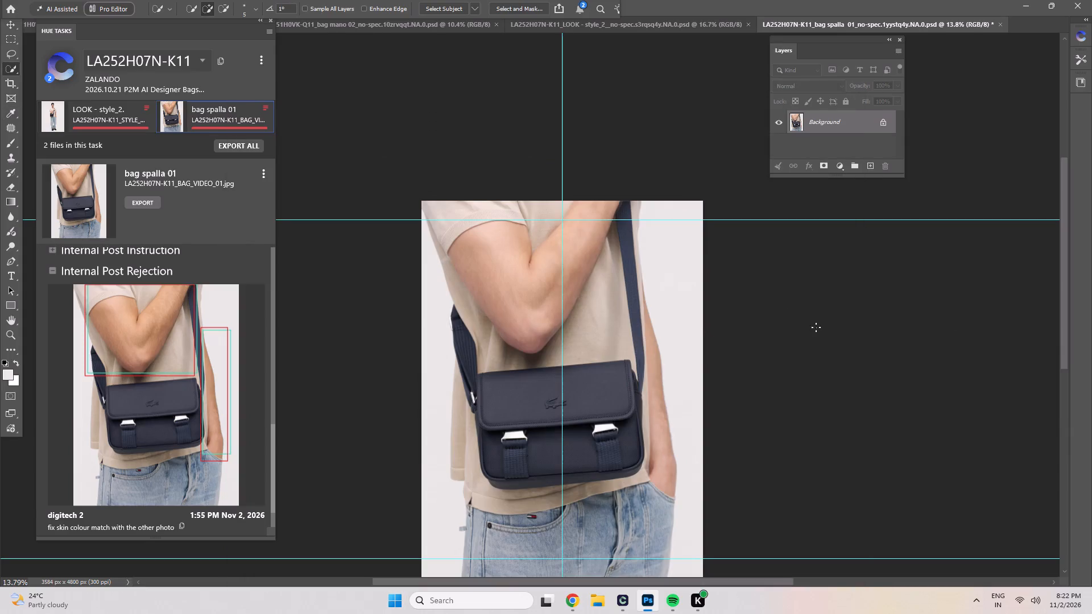
# Compare both images, select the lowered arm in LOOK - style_2, brighten it with Curves at input 124, output 128, and deselect.
pyautogui.click(109, 125)
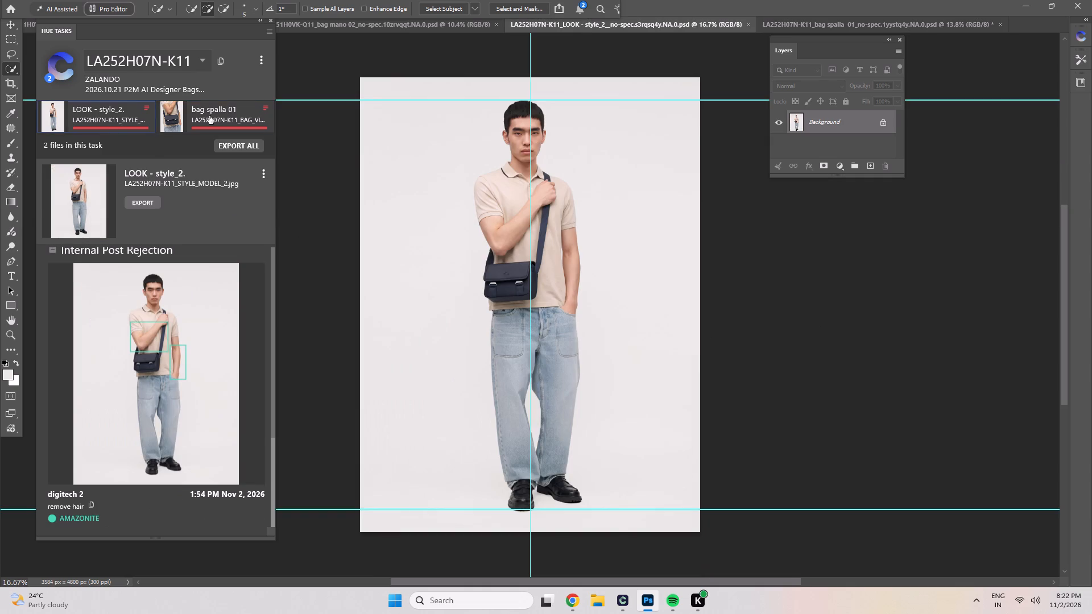
pyautogui.click(217, 125)
pyautogui.click(102, 118)
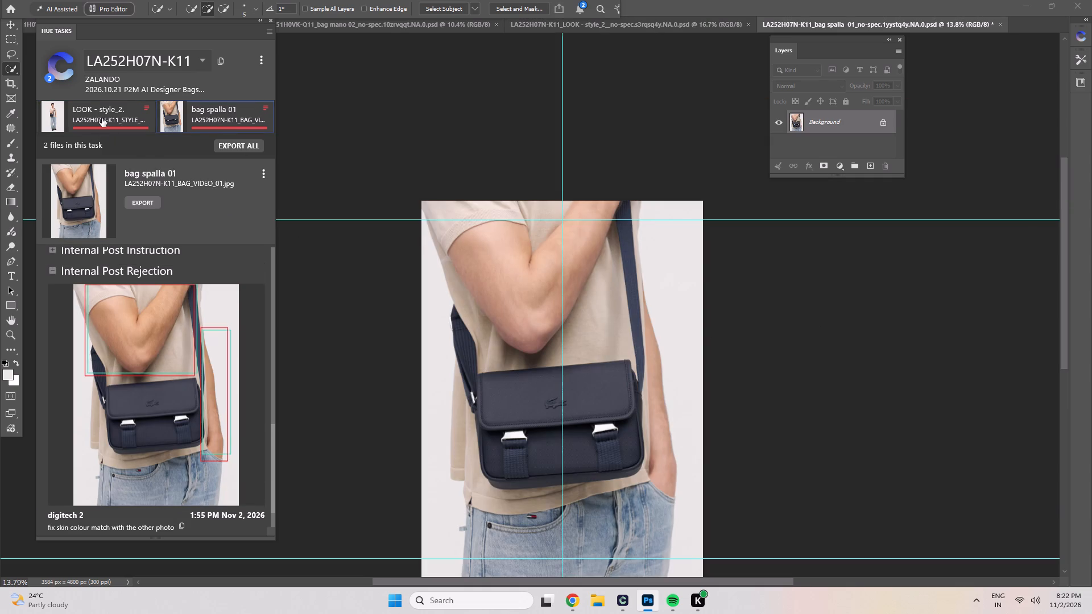
pyautogui.moveTo(570, 240); pyautogui.dragTo(571, 258)
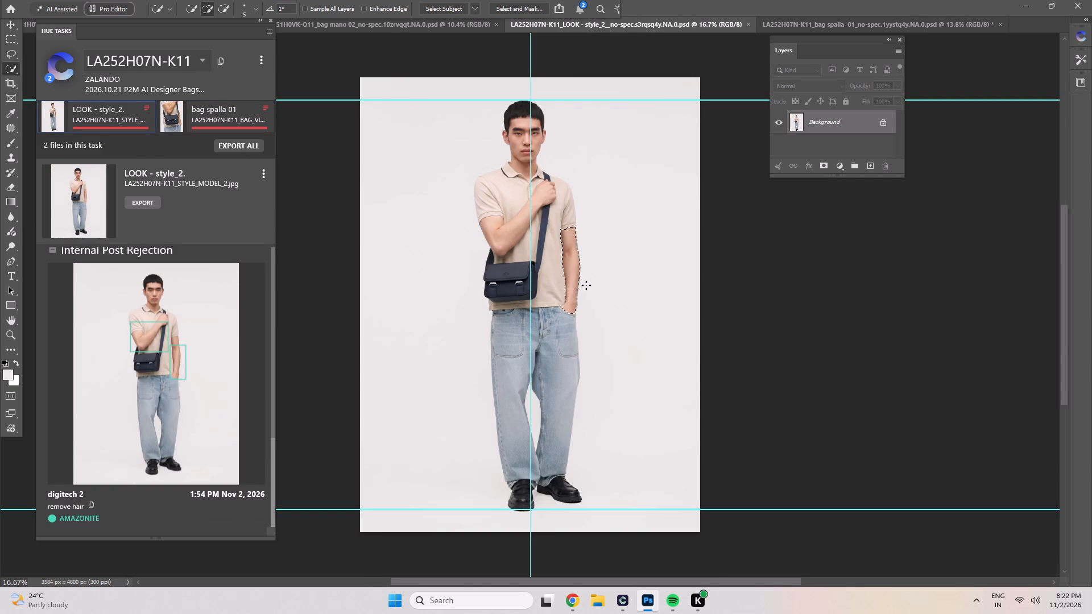
pyautogui.hotkey('ctrl', 'm')
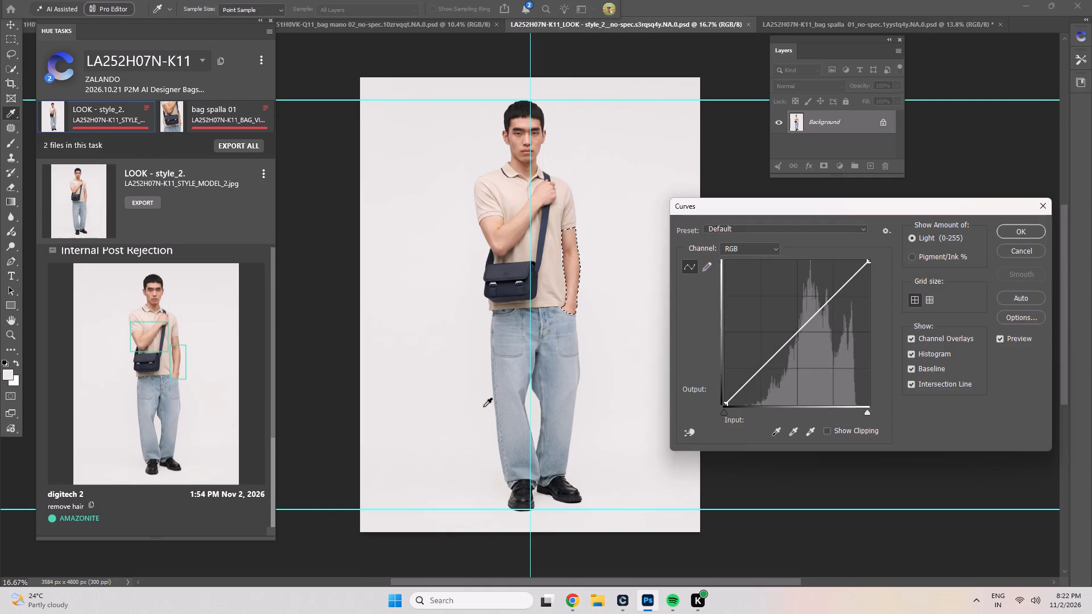
pyautogui.click(797, 333)
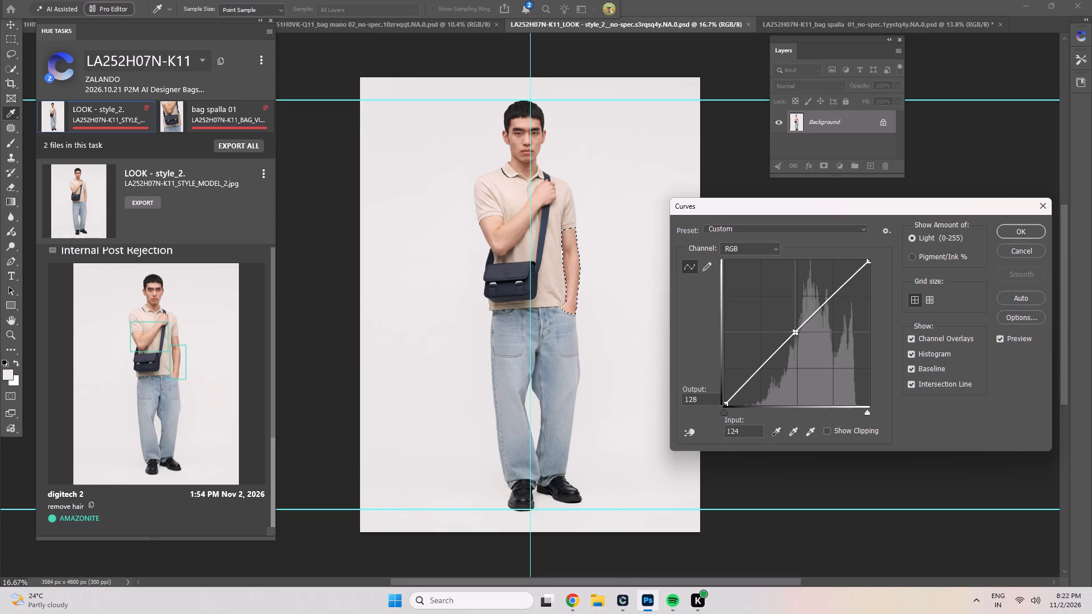
pyautogui.press('Return')
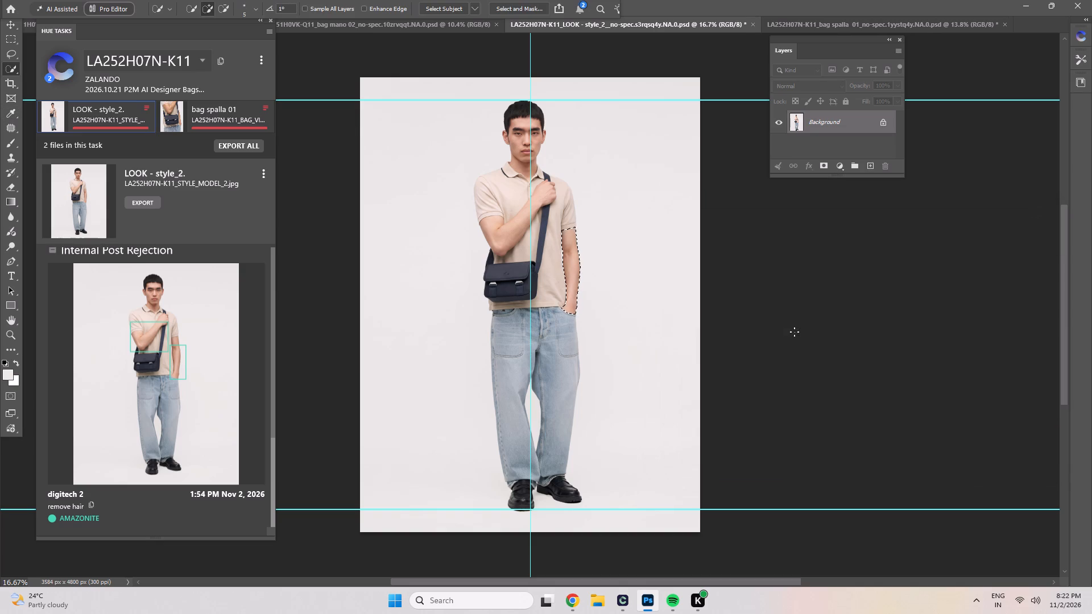
pyautogui.hotkey('ctrl', 'd')
# Return to the bag spalla 01 image and start exporting all files of task LA252H07N-K11.
pyautogui.click(216, 115)
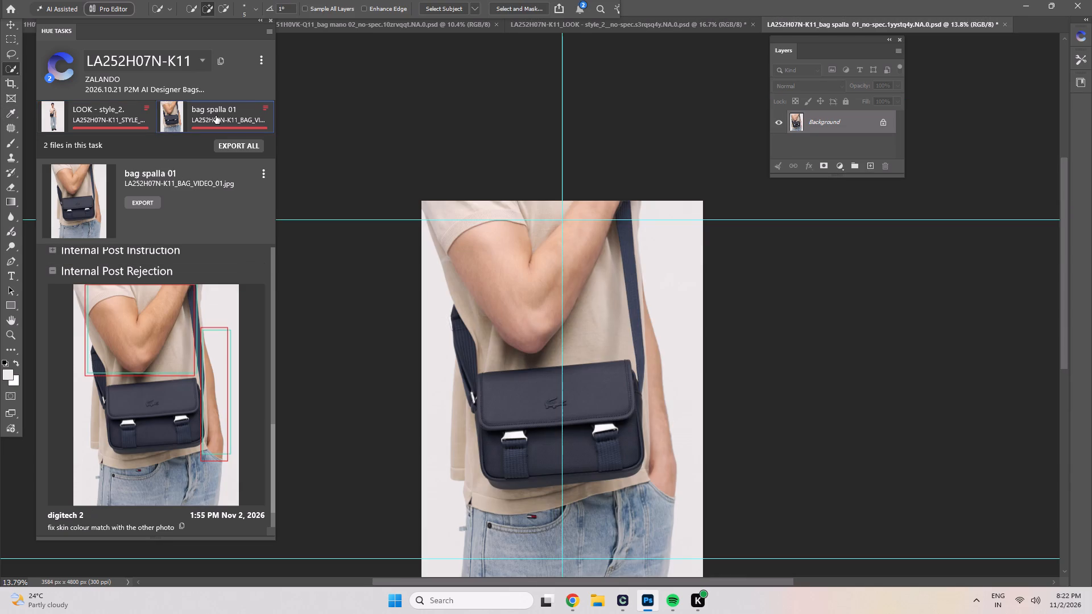
pyautogui.click(238, 151)
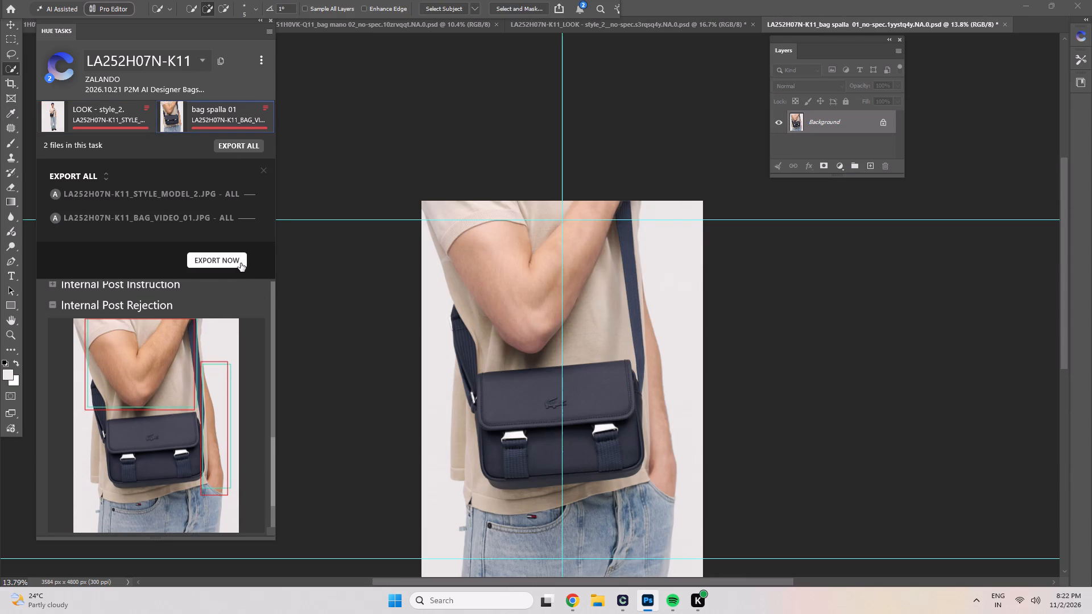